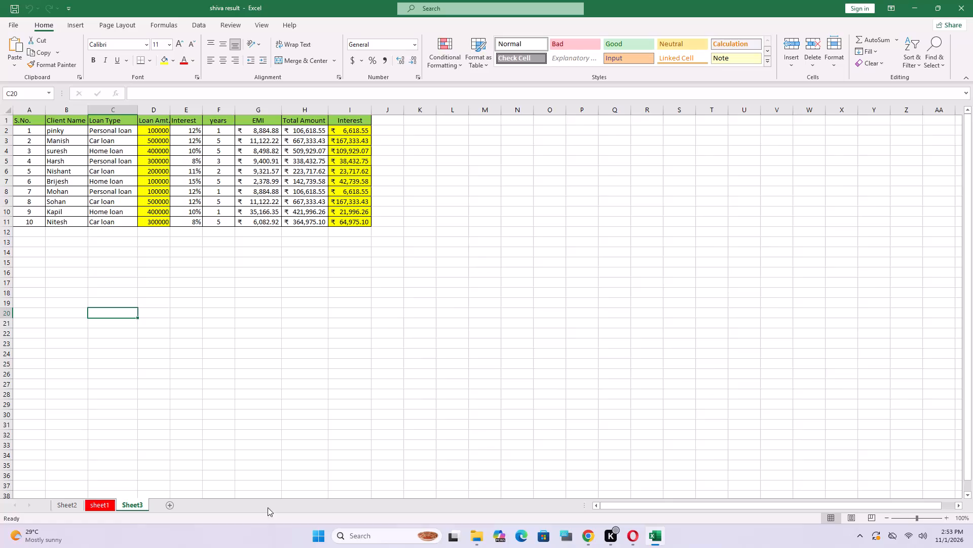
Add a new blank worksheet after Sheet3.
{"action": "left_click", "coordinate": [128, 512]}
{"action": "left_click", "coordinate": [125, 510]}
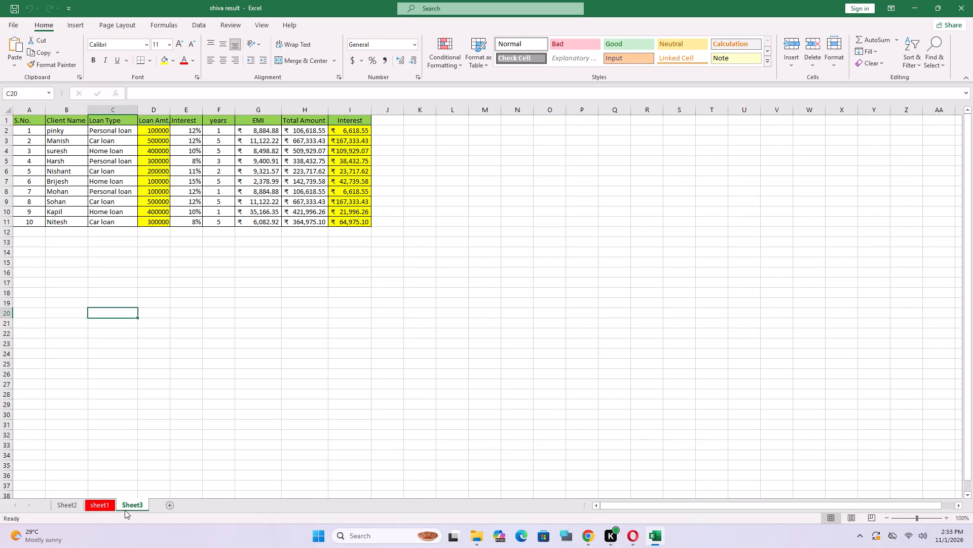
{"action": "left_click", "coordinate": [126, 506]}
{"action": "left_click", "coordinate": [164, 511]}
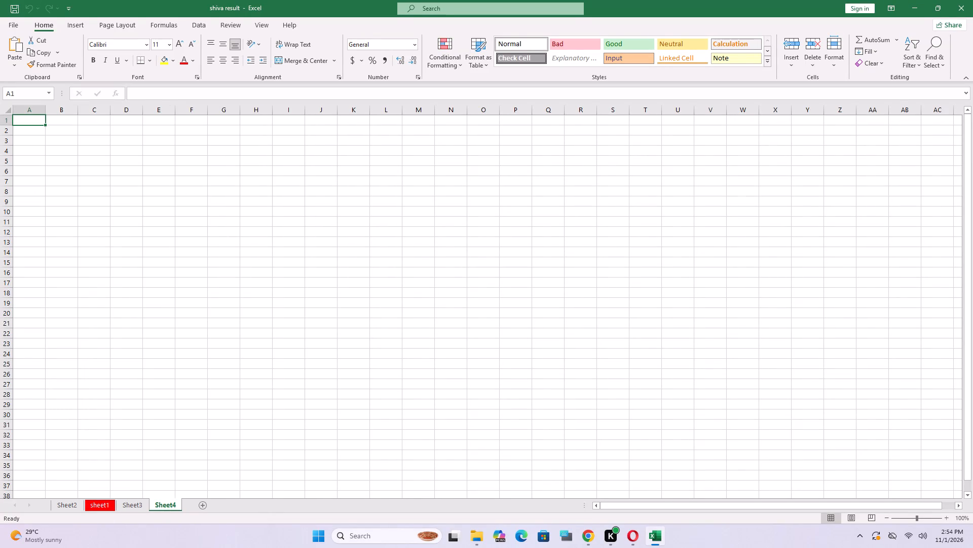
Merge all the cells of row 1 into one centred title cell on the new sheet.
{"action": "left_click_drag", "start_coordinate": [40, 123], "coordinate": [86, 125]}
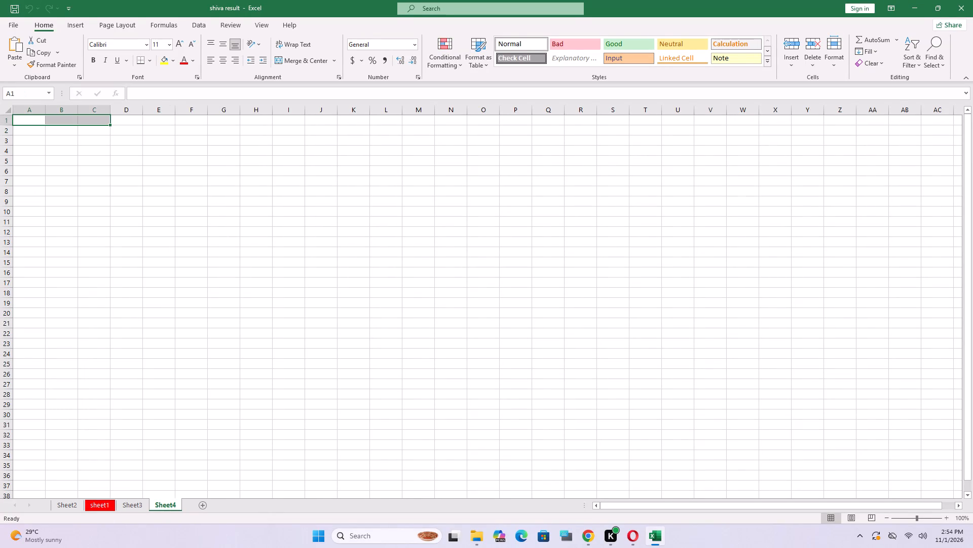
{"action": "left_click", "coordinate": [16, 120]}
{"action": "left_click", "coordinate": [9, 120]}
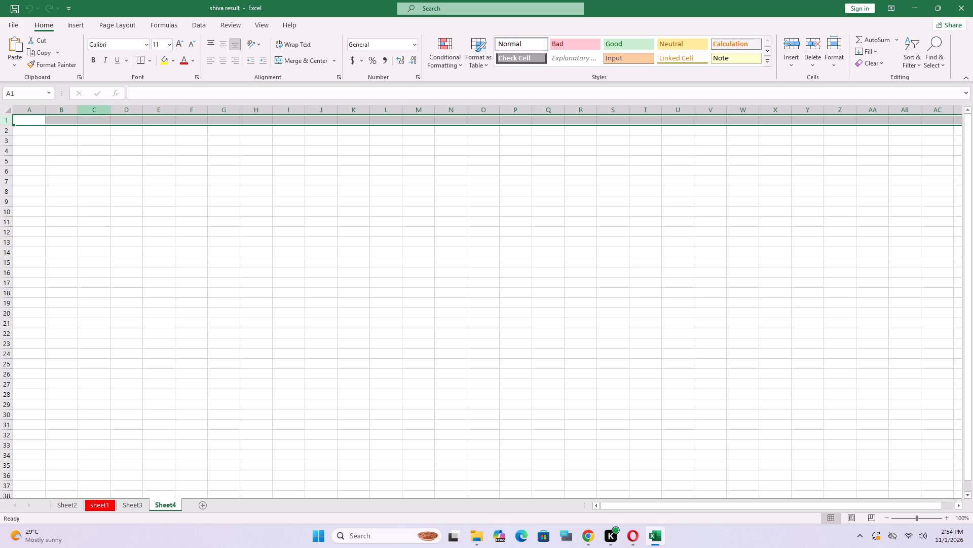
{"action": "left_click", "coordinate": [326, 56]}
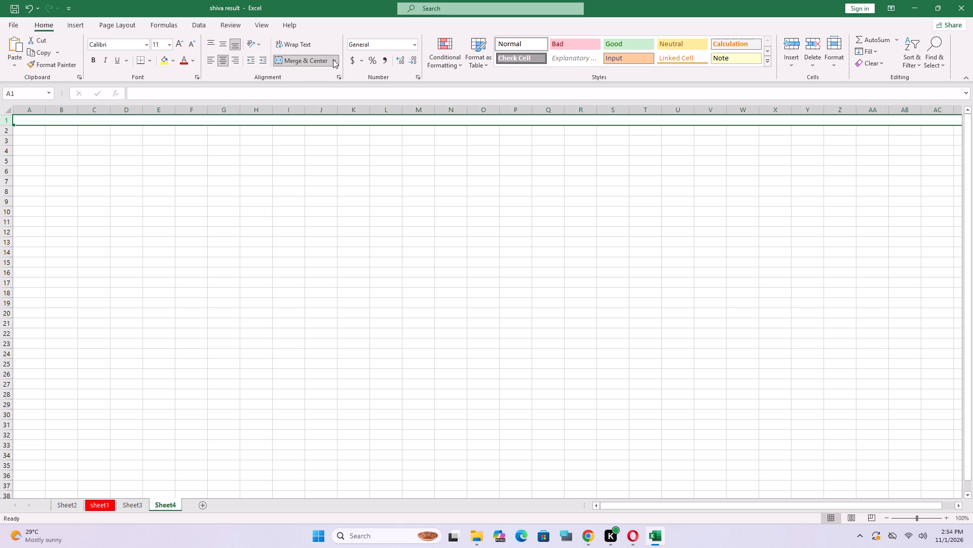
{"action": "left_click", "coordinate": [333, 59]}
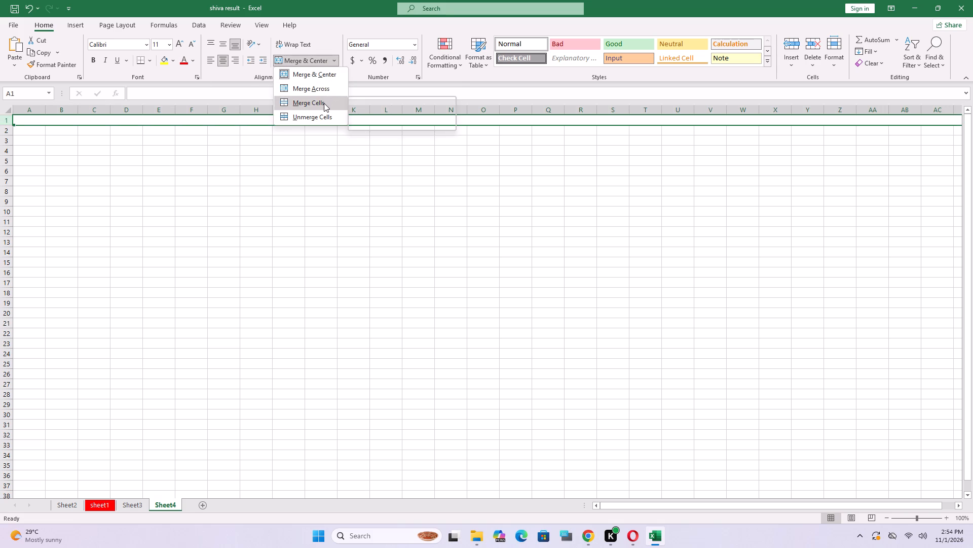
{"action": "left_click", "coordinate": [324, 103]}
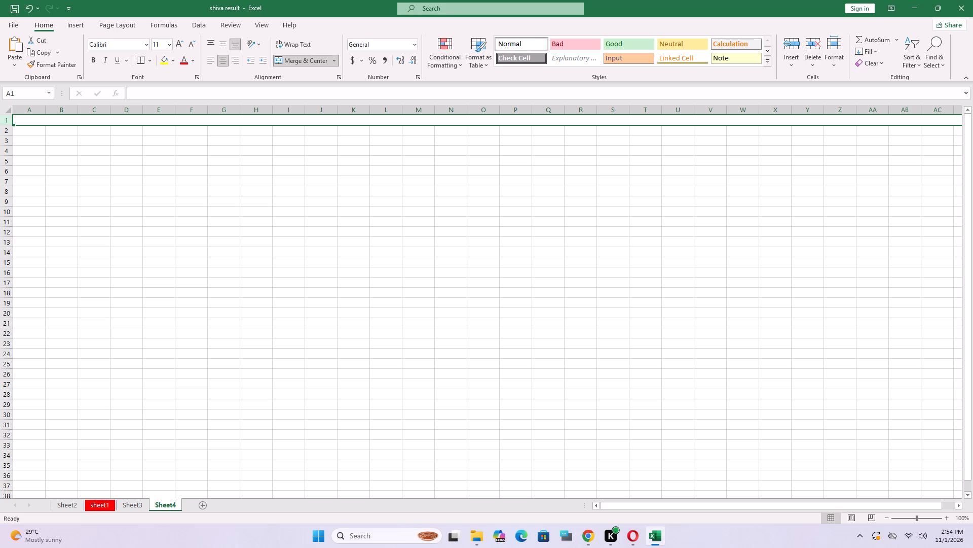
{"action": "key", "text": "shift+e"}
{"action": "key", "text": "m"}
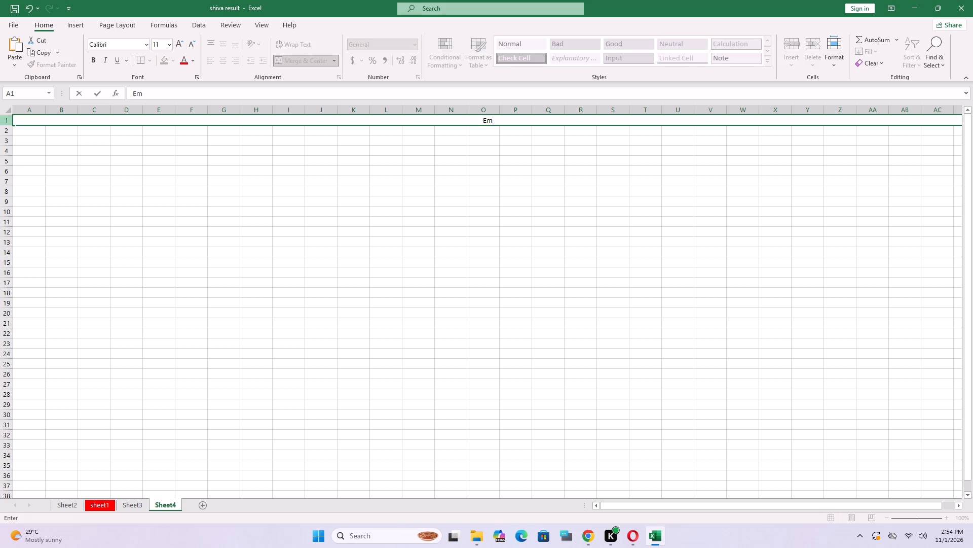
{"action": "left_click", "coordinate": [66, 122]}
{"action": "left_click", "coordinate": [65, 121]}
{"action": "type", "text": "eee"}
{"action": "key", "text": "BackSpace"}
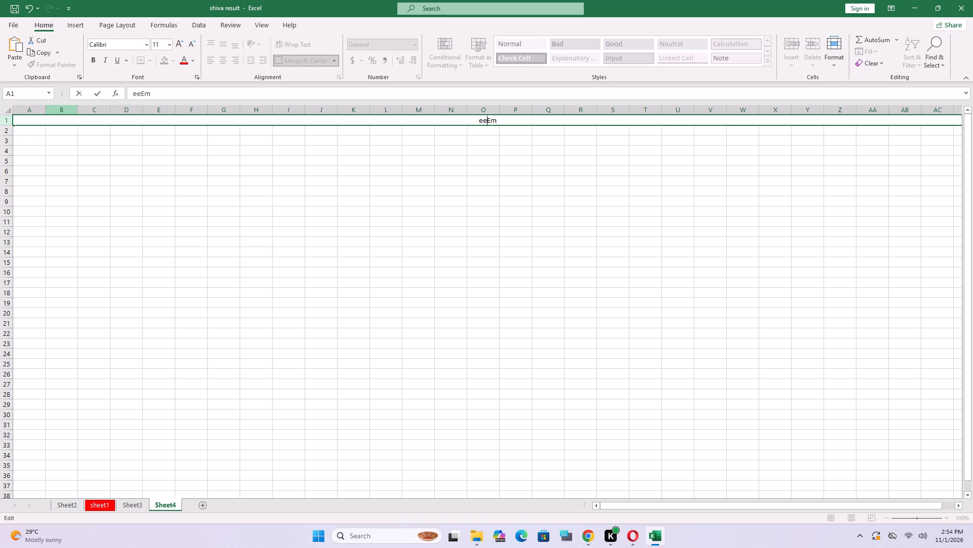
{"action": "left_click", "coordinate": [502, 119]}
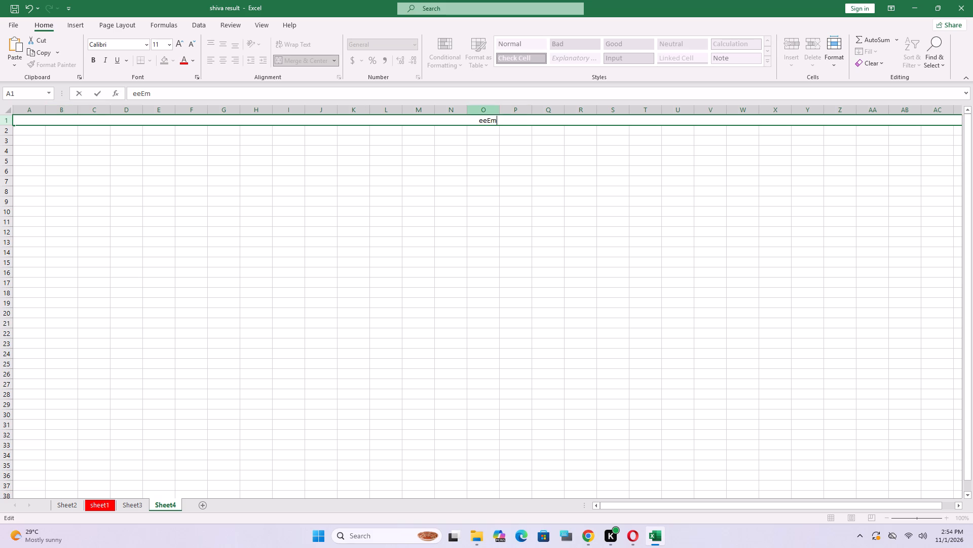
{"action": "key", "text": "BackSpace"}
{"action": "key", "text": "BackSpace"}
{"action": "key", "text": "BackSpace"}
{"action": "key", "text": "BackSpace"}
Enter the title "Employee Salary Sheet of September" in the merged row 1 cell.
{"action": "key", "text": "shift+e"}
{"action": "type", "text": "mpl"}
{"action": "type", "text": "oye"}
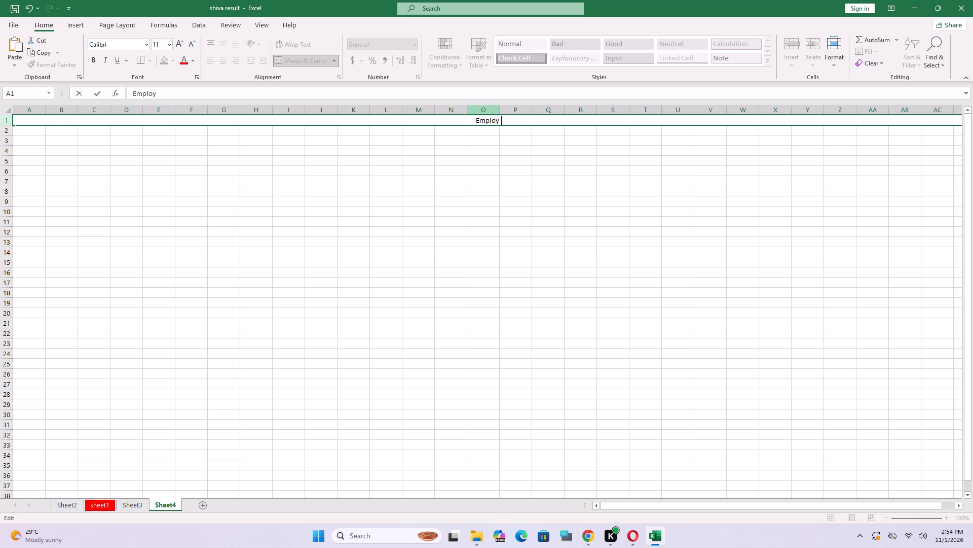
{"action": "type", "text": "e"}
{"action": "key", "text": "space"}
{"action": "type", "text": "sa"}
{"action": "key", "text": "BackSpace"}
{"action": "key", "text": "BackSpace"}
{"action": "key", "text": "space"}
{"action": "key", "text": "BackSpace"}
{"action": "type", "text": "Sa"}
{"action": "type", "text": "lary"}
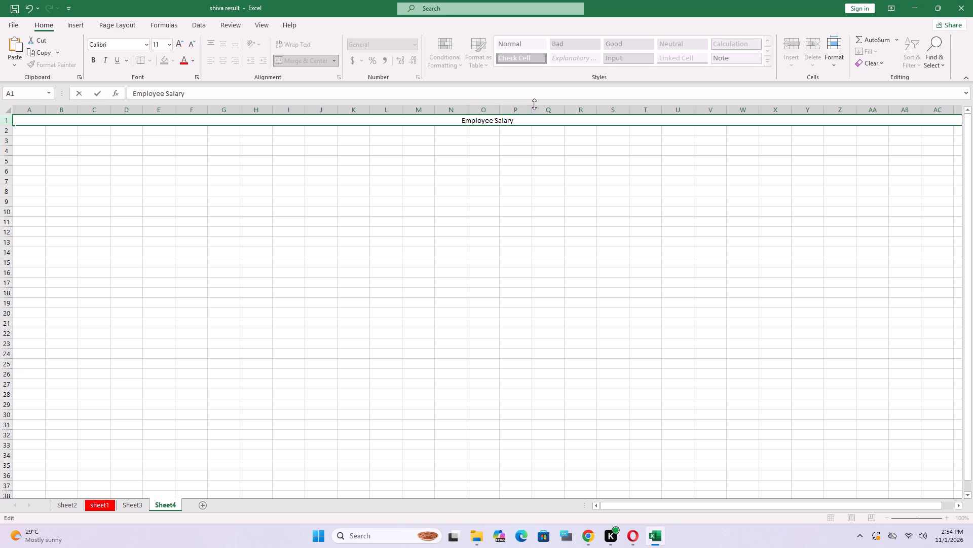
{"action": "left_click", "coordinate": [518, 120]}
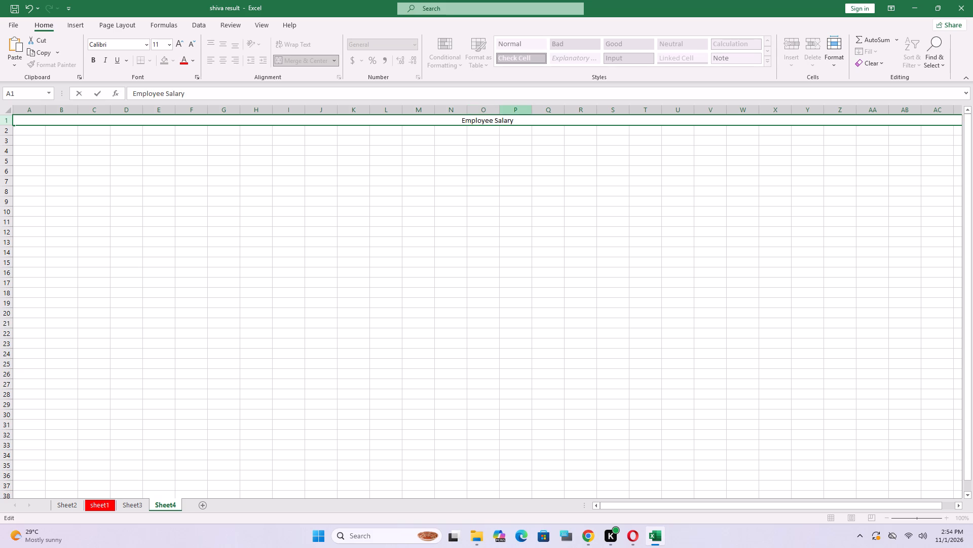
{"action": "key", "text": "space"}
{"action": "type", "text": "Sheet"}
{"action": "key", "text": "space"}
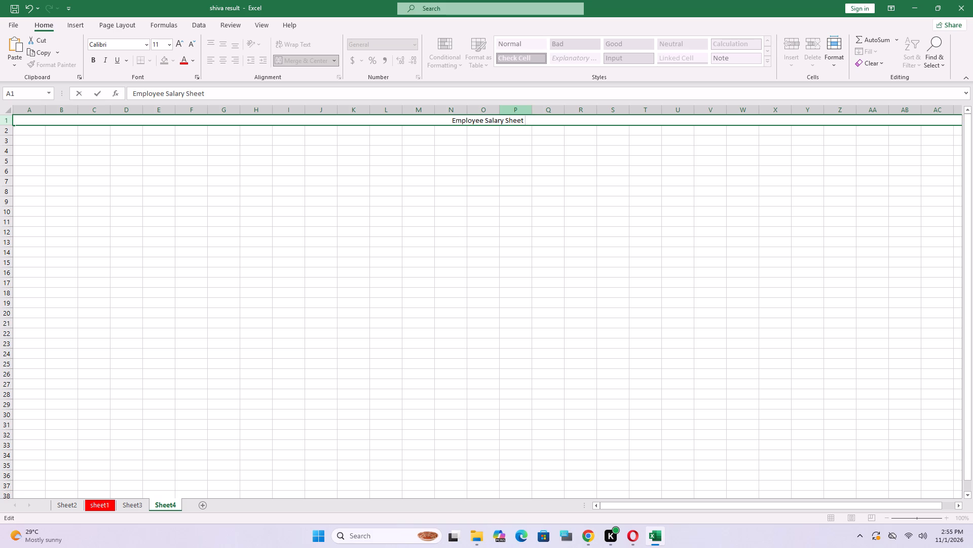
{"action": "type", "text": "of"}
{"action": "key", "text": "space"}
{"action": "type", "text": "Se"}
{"action": "key", "text": "p"}
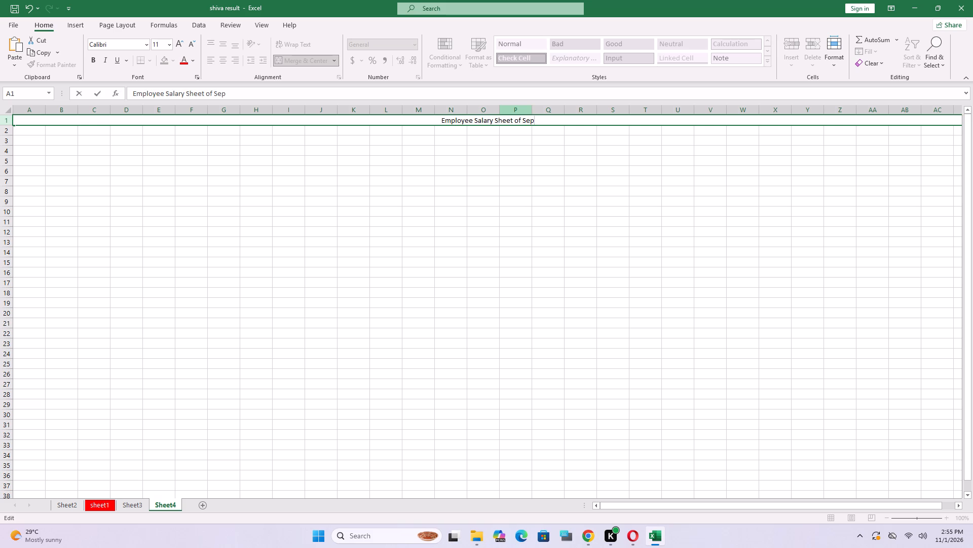
{"action": "type", "text": "tember"}
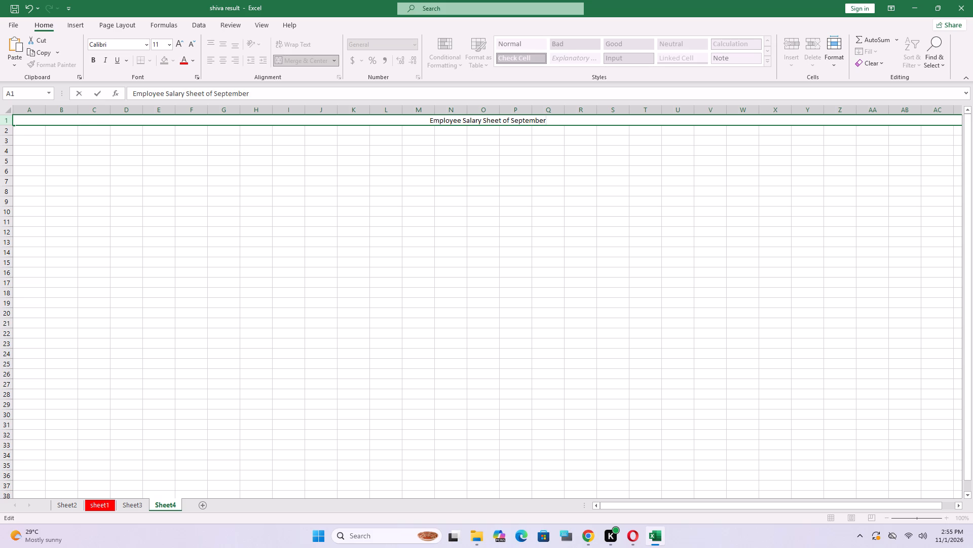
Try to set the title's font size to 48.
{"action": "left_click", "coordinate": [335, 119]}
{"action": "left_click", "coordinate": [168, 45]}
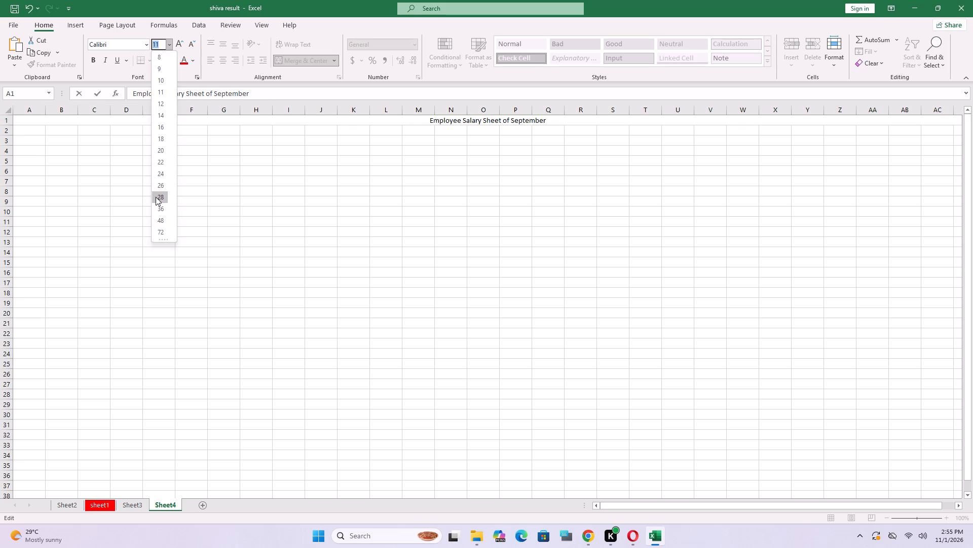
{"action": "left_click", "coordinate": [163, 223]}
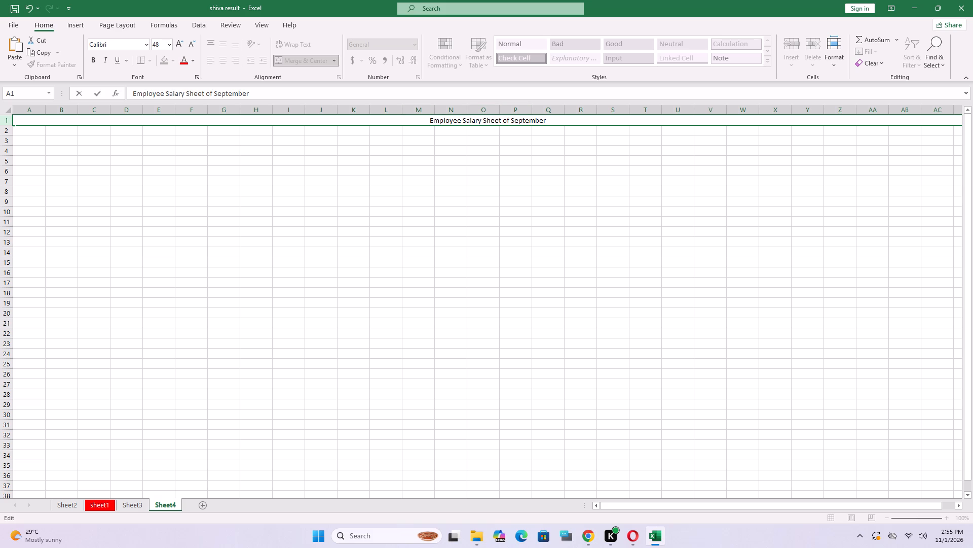
Set the font size of the whole title text in row 1 to 24.
{"action": "left_click_drag", "start_coordinate": [426, 122], "coordinate": [579, 114]}
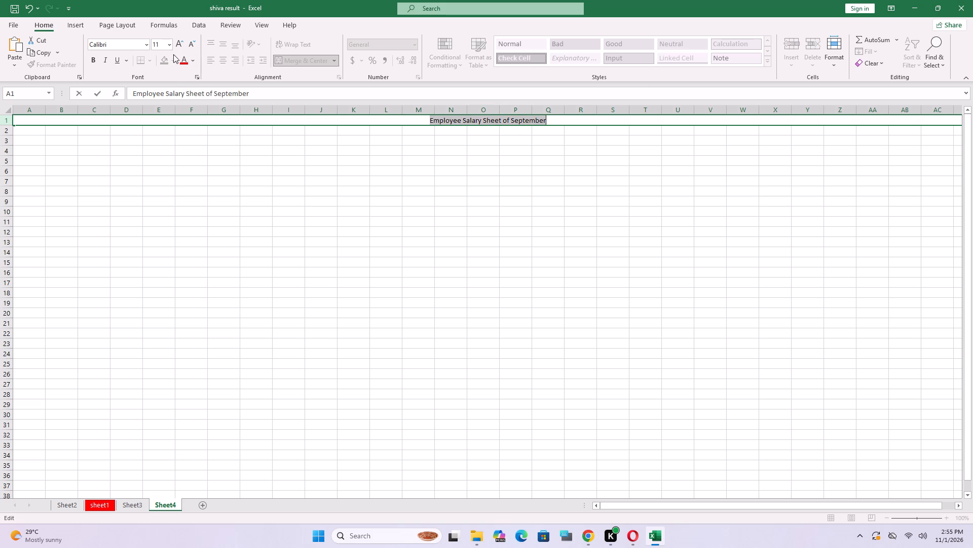
{"action": "left_click", "coordinate": [168, 44]}
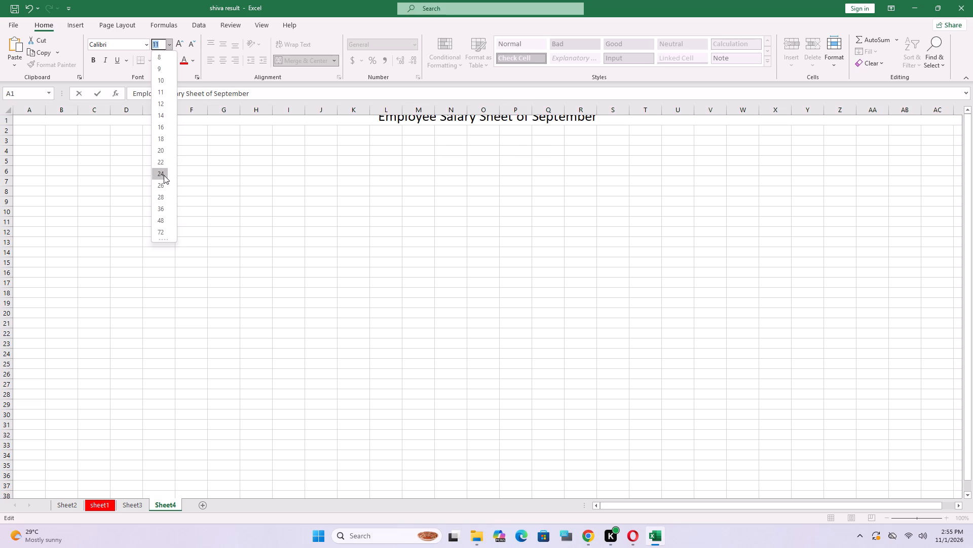
{"action": "left_click", "coordinate": [164, 176]}
{"action": "scroll", "coordinate": [219, 154], "scroll_direction": "up", "scroll_amount": 3}
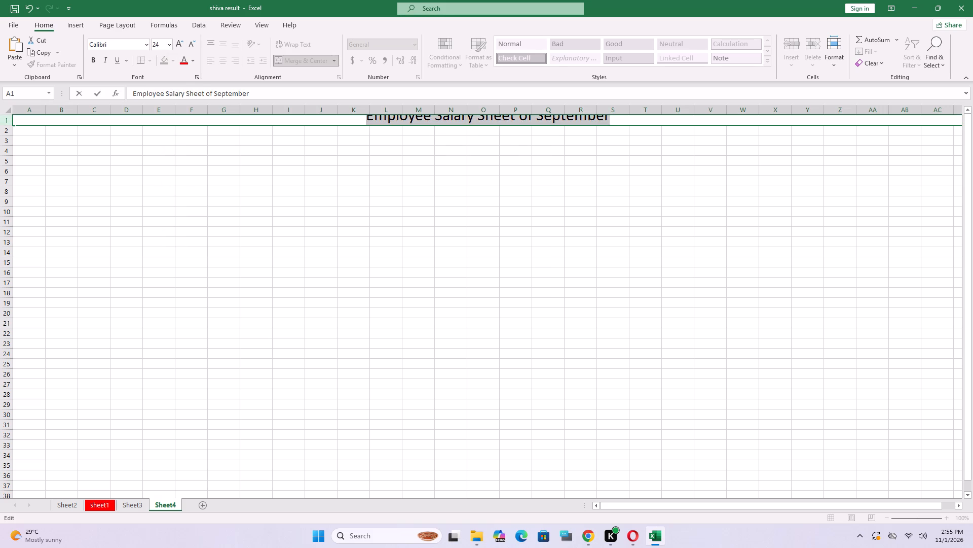
Increase the height of row 1 to about twice that of a standard row.
{"action": "left_click_drag", "start_coordinate": [6, 123], "coordinate": [6, 124]}
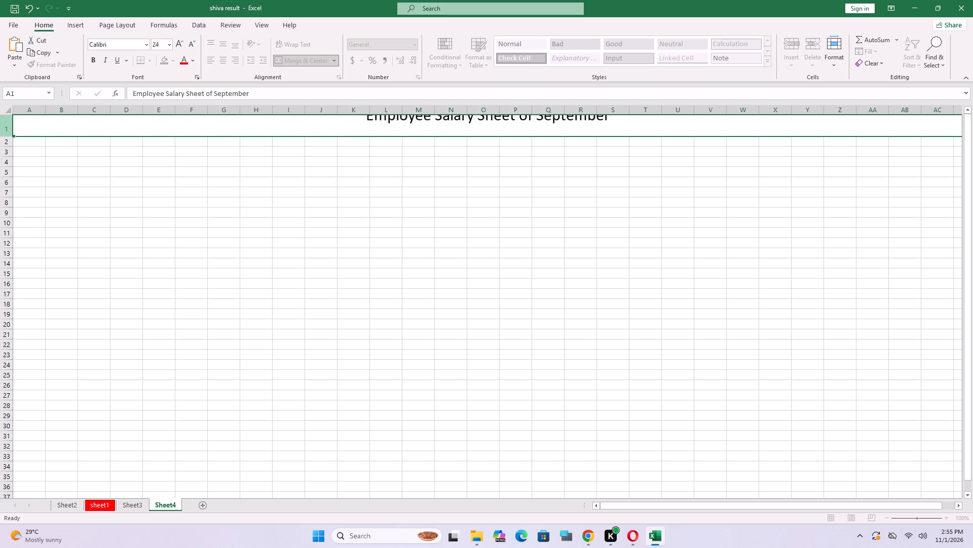
{"action": "left_click_drag", "start_coordinate": [6, 124], "coordinate": [4, 131]}
{"action": "left_click", "coordinate": [236, 133]}
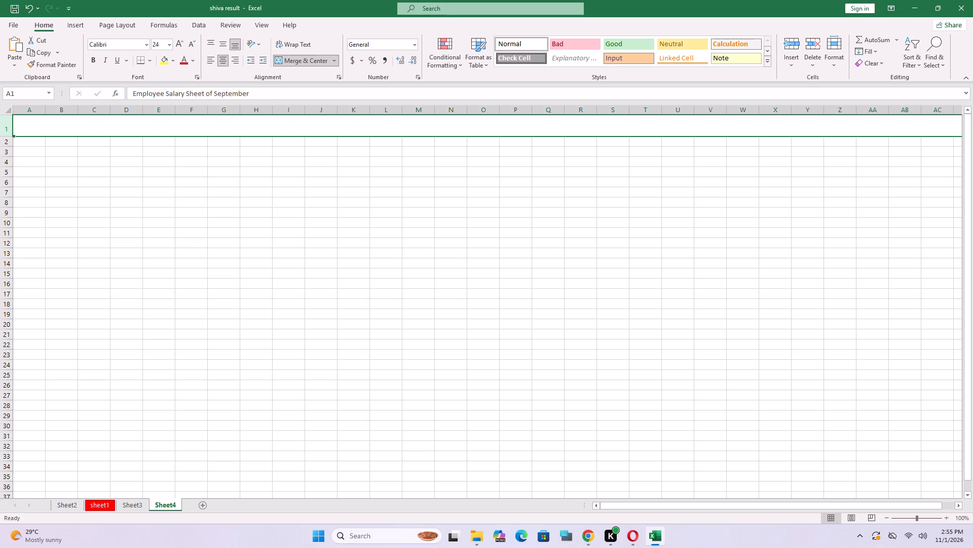
{"action": "left_click", "coordinate": [11, 137]}
{"action": "scroll", "coordinate": [151, 139], "scroll_direction": "up", "scroll_amount": 1}
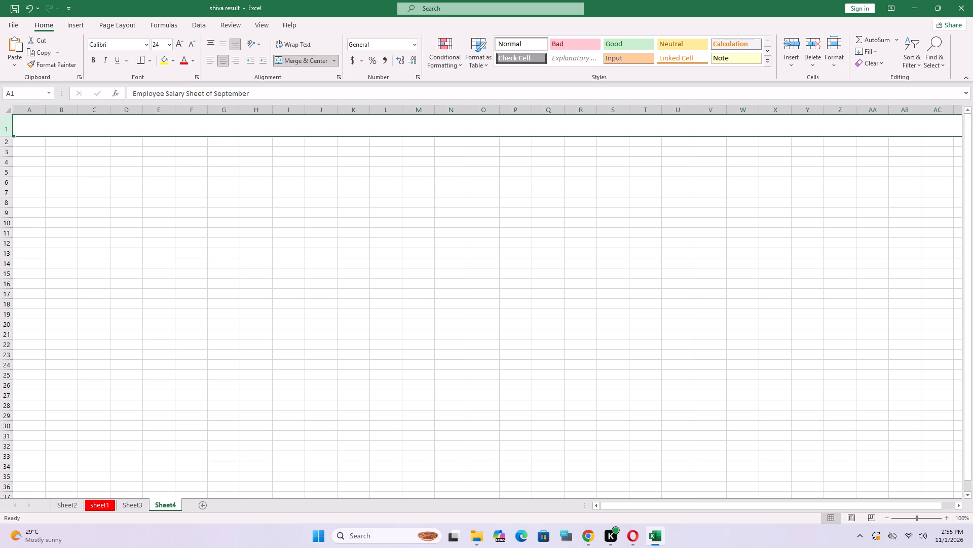
{"action": "scroll", "coordinate": [151, 139], "scroll_direction": "up", "scroll_amount": 1}
Retype the title in the merged row 1 cell as "Employee Salary Sheet of September".
{"action": "left_click", "coordinate": [220, 132]}
{"action": "left_click", "coordinate": [220, 130]}
{"action": "type", "text": "jvfgj"}
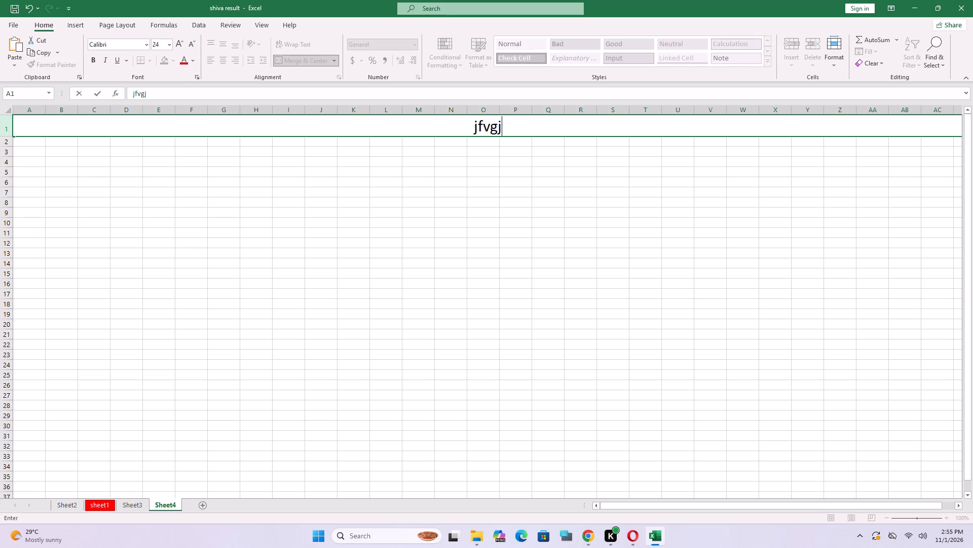
{"action": "key", "text": "BackSpace"}
{"action": "key", "text": "BackSpace"}
{"action": "key", "text": "BackSpace"}
{"action": "key", "text": "BackSpace"}
{"action": "key", "text": "shift+e"}
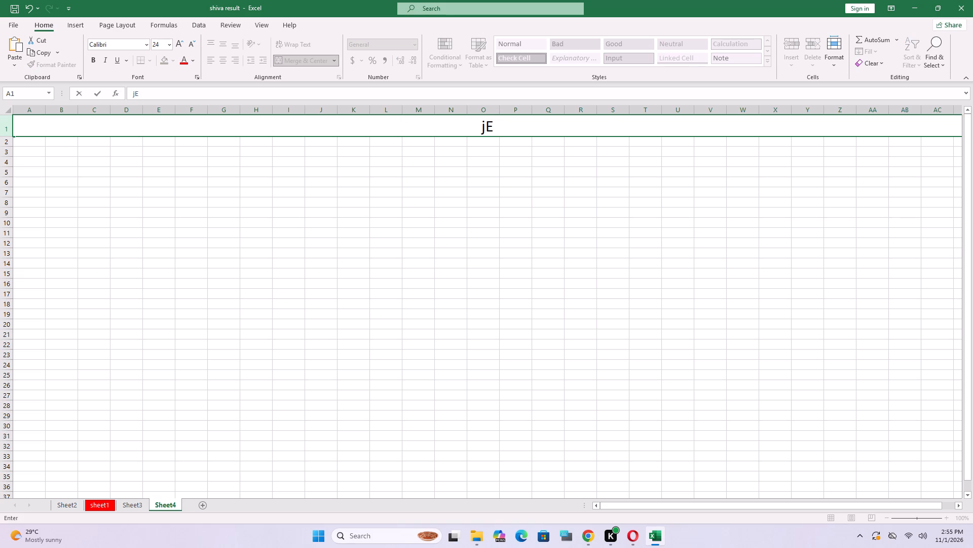
{"action": "key", "text": "BackSpace"}
{"action": "key", "text": "BackSpace"}
{"action": "key", "text": "shift+e"}
{"action": "type", "text": "mp"}
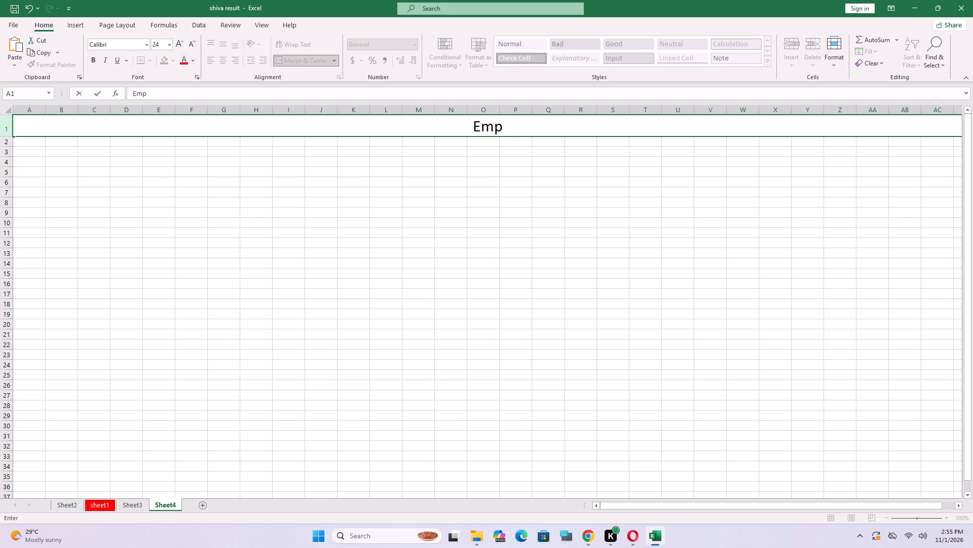
{"action": "type", "text": "loyee"}
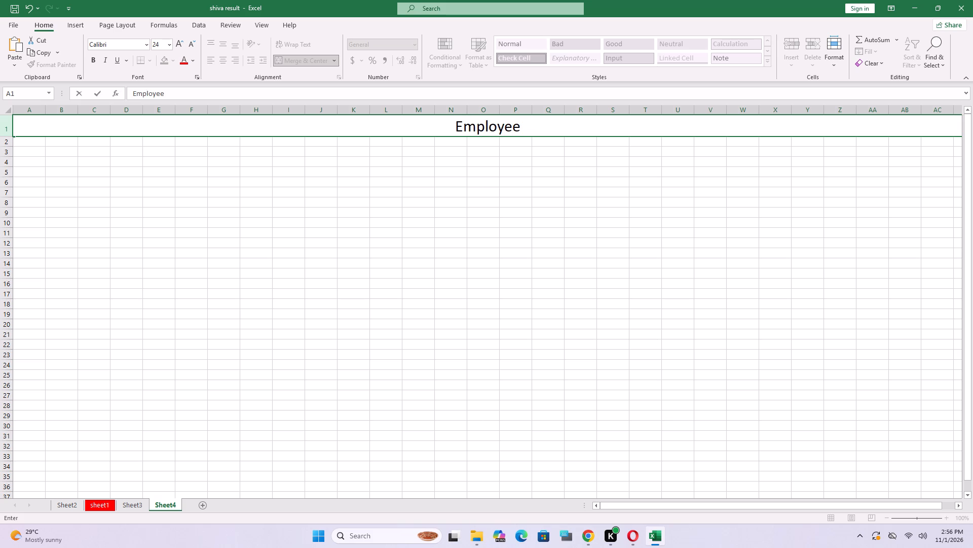
{"action": "key", "text": "space"}
{"action": "type", "text": "Sa"}
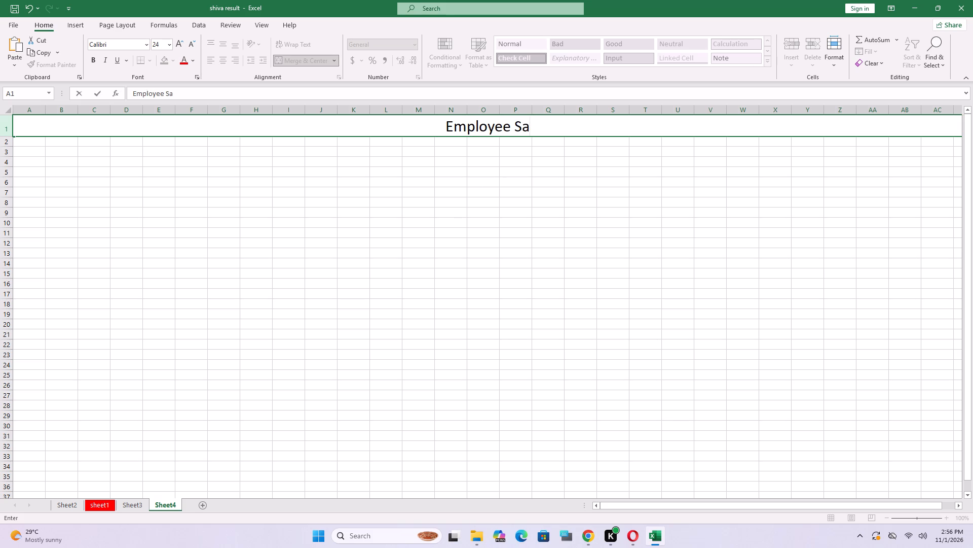
{"action": "type", "text": "lary"}
{"action": "key", "text": "space"}
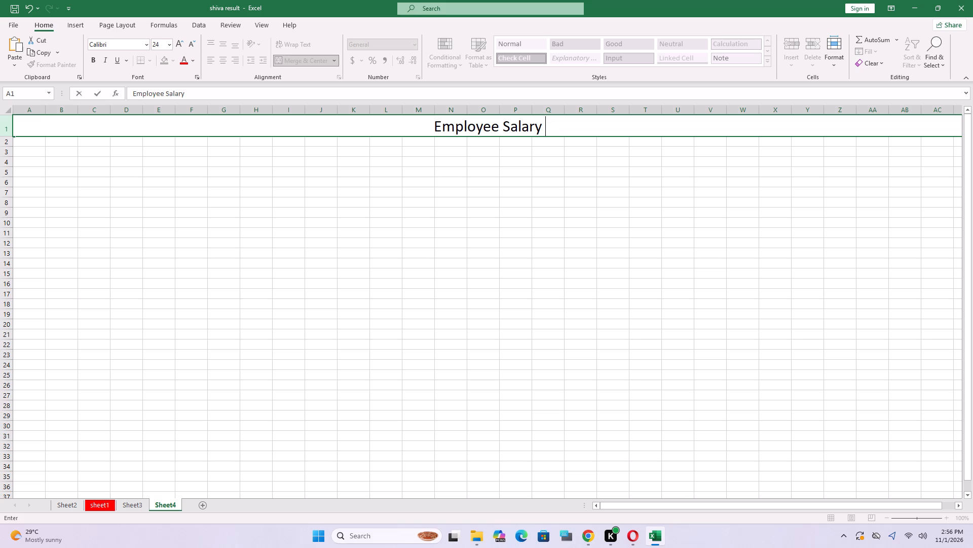
{"action": "type", "text": "sheert"}
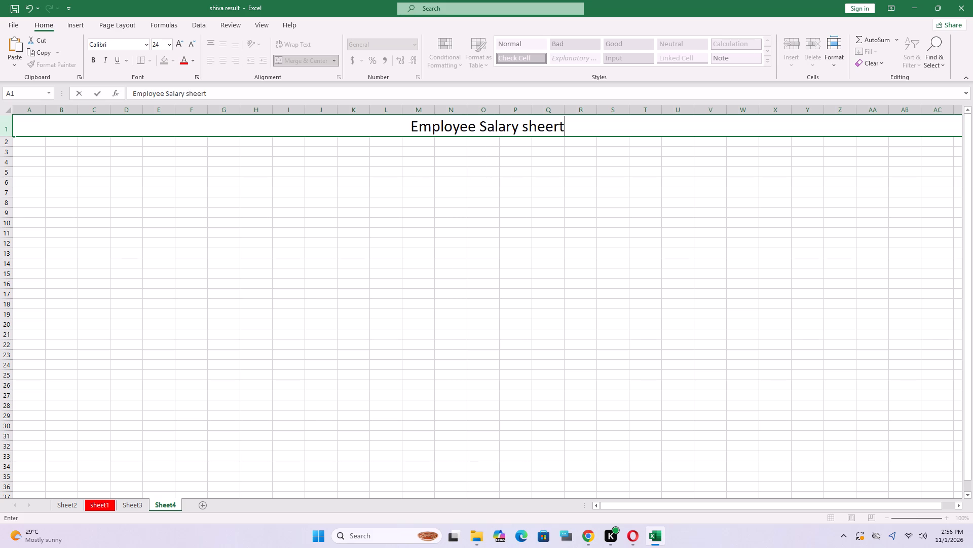
{"action": "key", "text": "BackSpace"}
{"action": "key", "text": "BackSpace"}
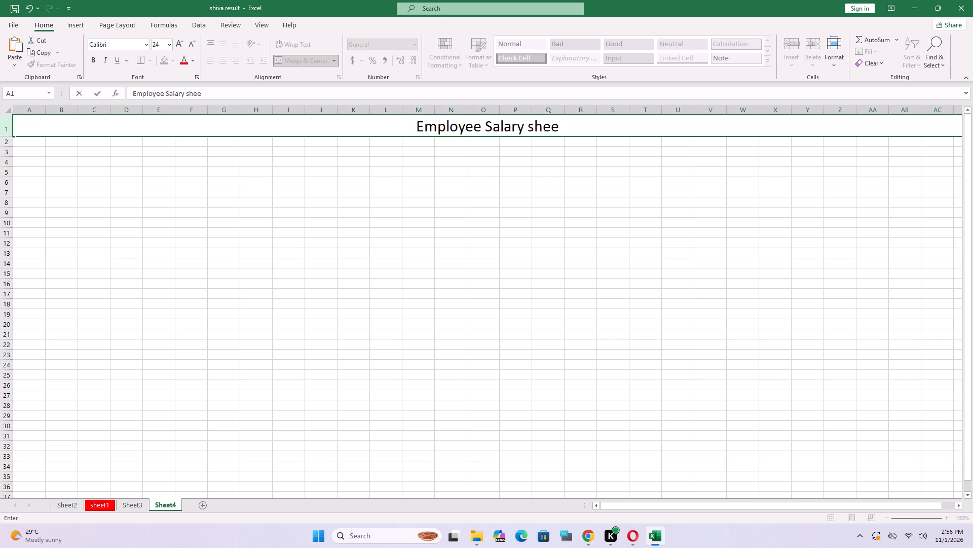
{"action": "key", "text": "t"}
{"action": "key", "text": "BackSpace"}
{"action": "key", "text": "BackSpace"}
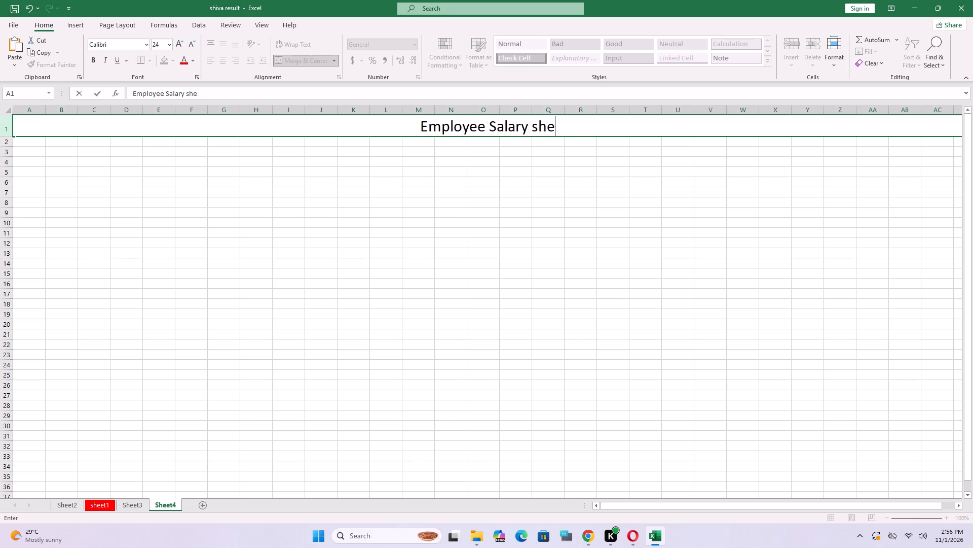
{"action": "key", "text": "BackSpace"}
{"action": "key", "text": "BackSpace"}
{"action": "key", "text": "BackSpace"}
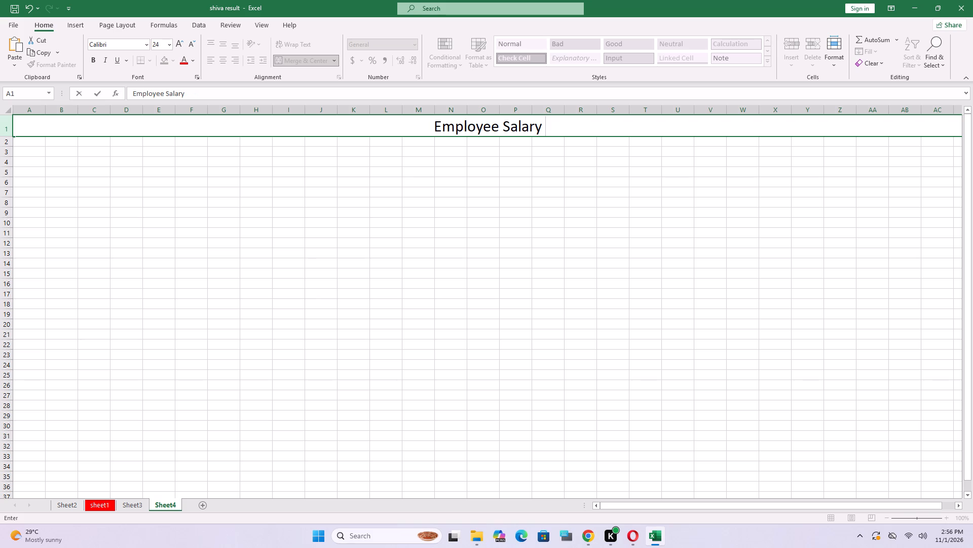
{"action": "type", "text": "Sheet"}
{"action": "key", "text": "space"}
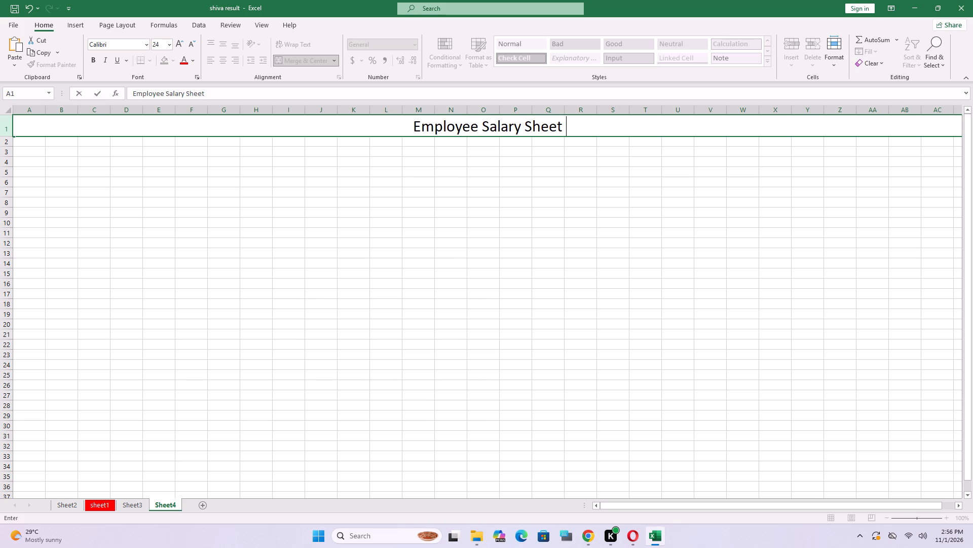
{"action": "type", "text": "of"}
{"action": "key", "text": "space"}
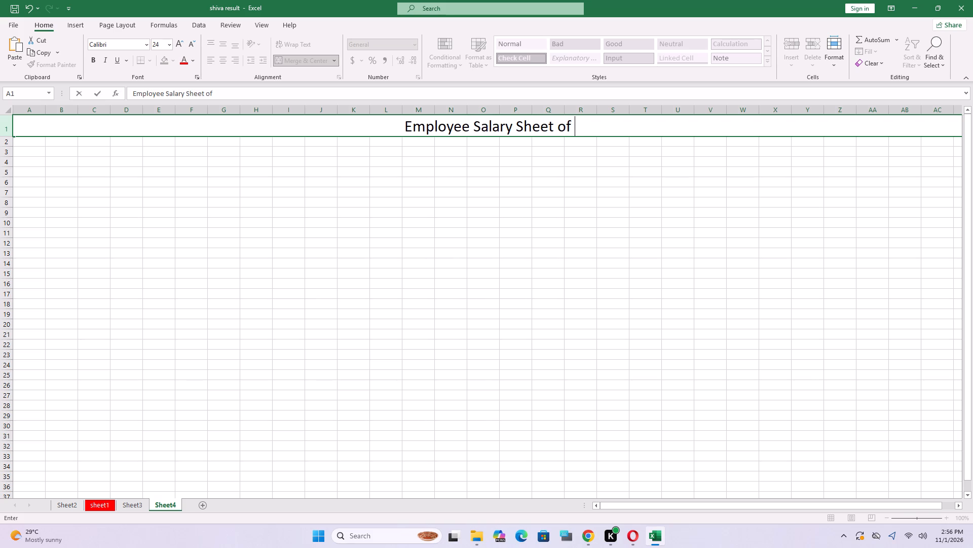
{"action": "type", "text": "Se"}
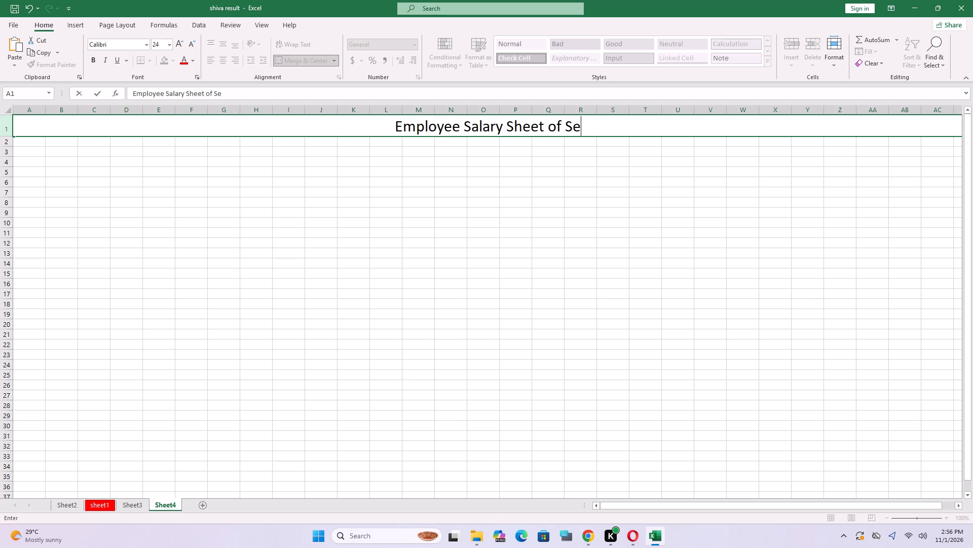
{"action": "key", "text": "p"}
{"action": "key", "text": "t"}
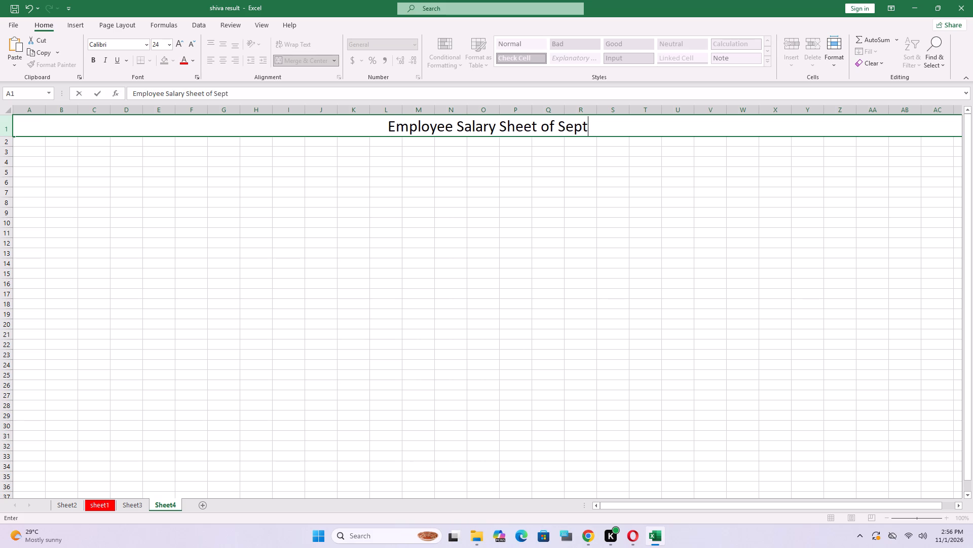
{"action": "type", "text": "embe"}
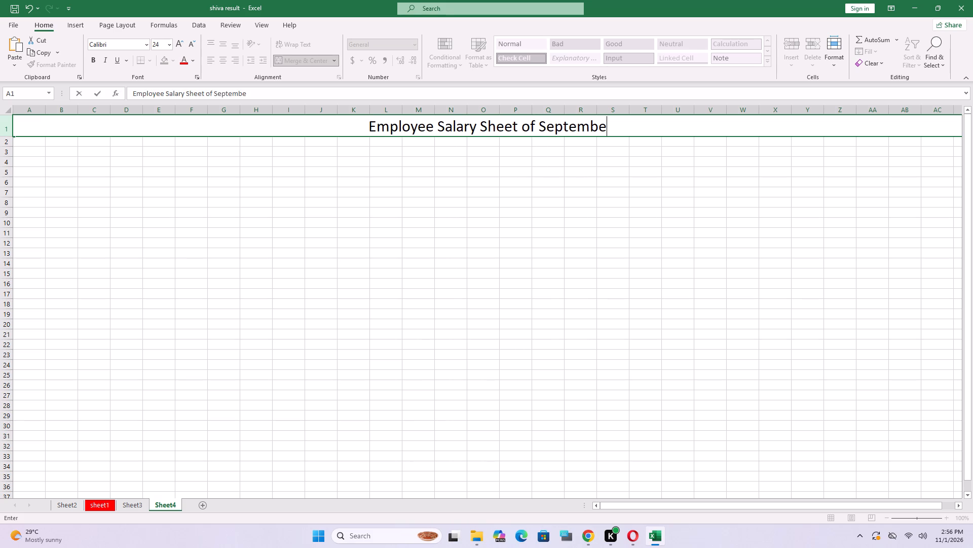
{"action": "key", "text": "r"}
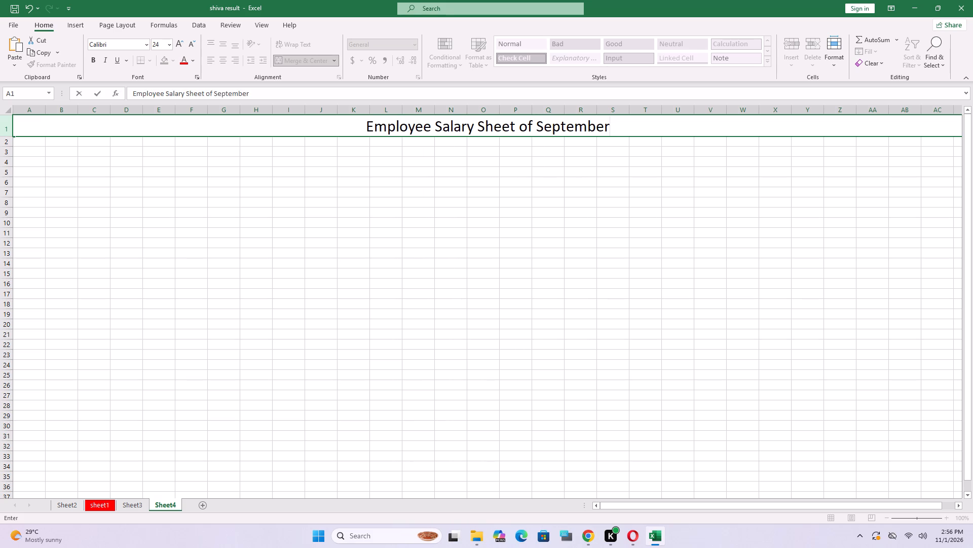
Change the month in the row 1 title to October so it reads "Employee Salary Sheet of October".
{"action": "key", "text": "BackSpace"}
{"action": "key", "text": "BackSpace"}
{"action": "key", "text": "BackSpace"}
{"action": "key", "text": "BackSpace"}
{"action": "key", "text": "BackSpace"}
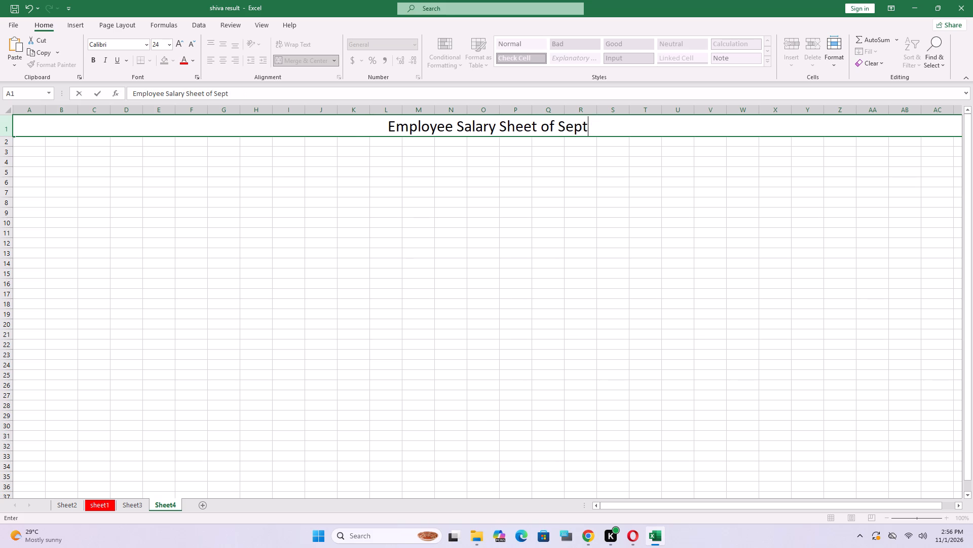
{"action": "key", "text": "BackSpace"}
{"action": "key", "text": "BackSpace"}
{"action": "key", "text": "BackSpace"}
{"action": "key", "text": "BackSpace"}
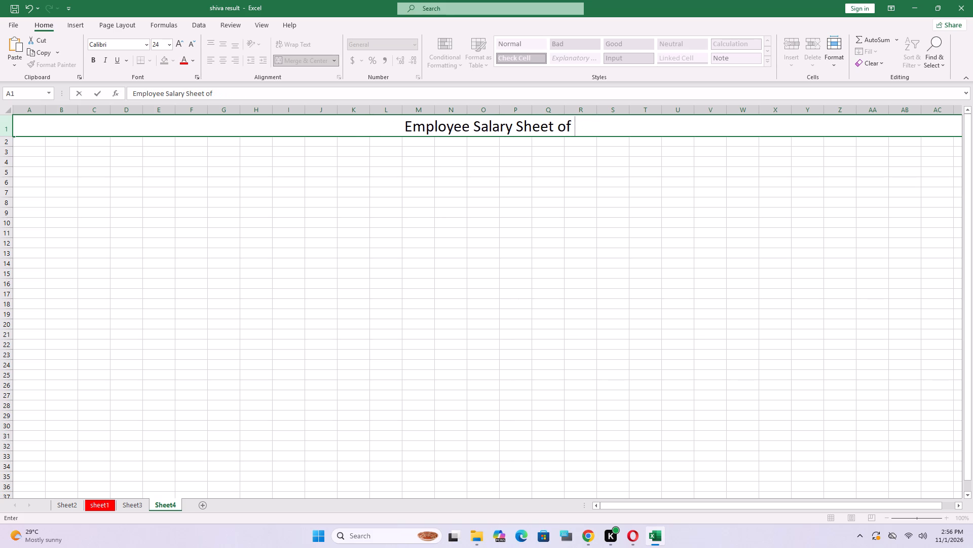
{"action": "key", "text": "shift+o"}
{"action": "key", "text": "c"}
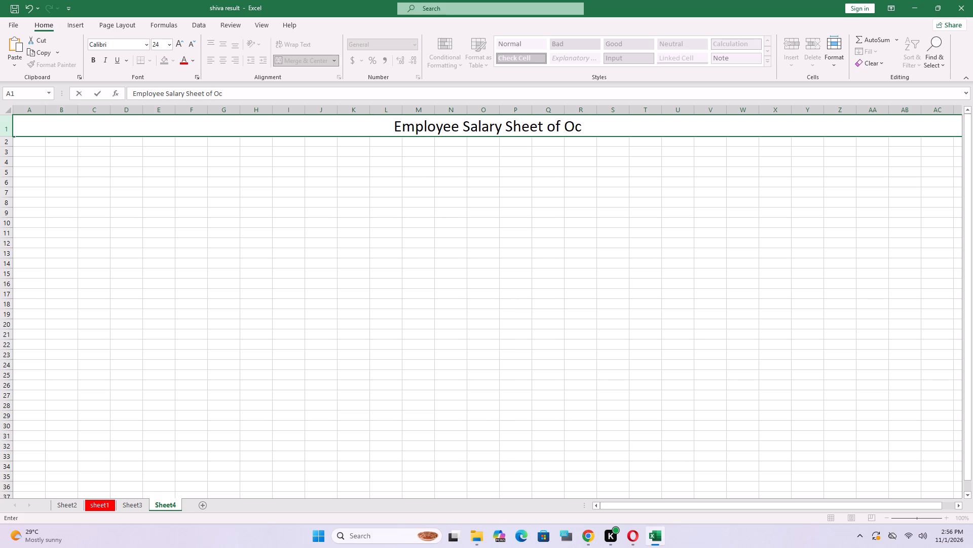
{"action": "type", "text": "tober"}
{"action": "key", "text": "Return"}
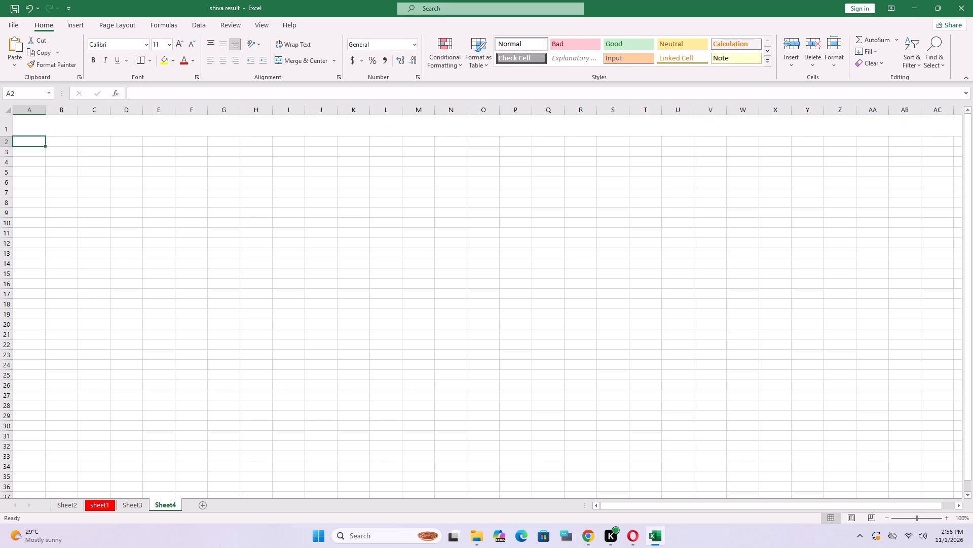
Examine the title text stored in the merged row 1 cell.
{"action": "scroll", "coordinate": [220, 130], "scroll_direction": "up", "scroll_amount": 4}
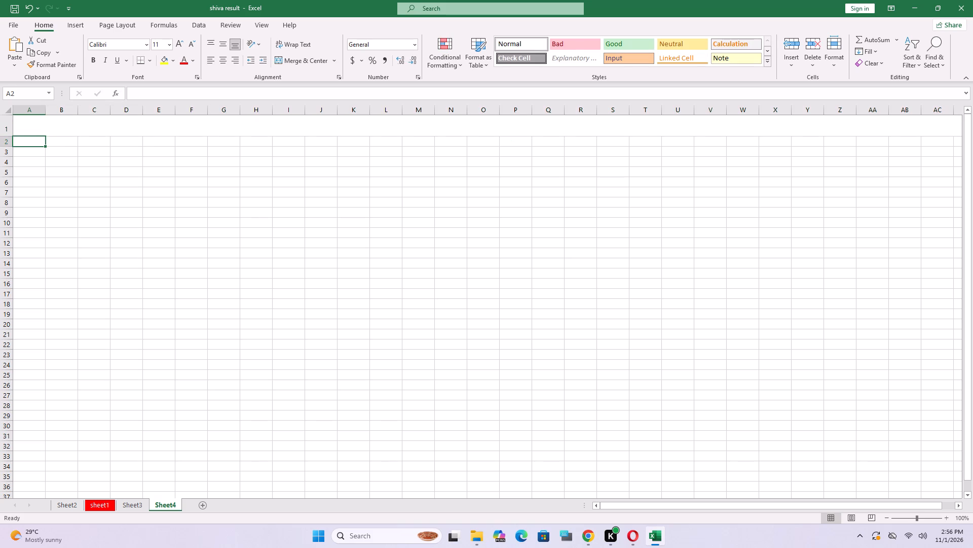
{"action": "left_click", "coordinate": [276, 123]}
{"action": "left_click", "coordinate": [275, 123]}
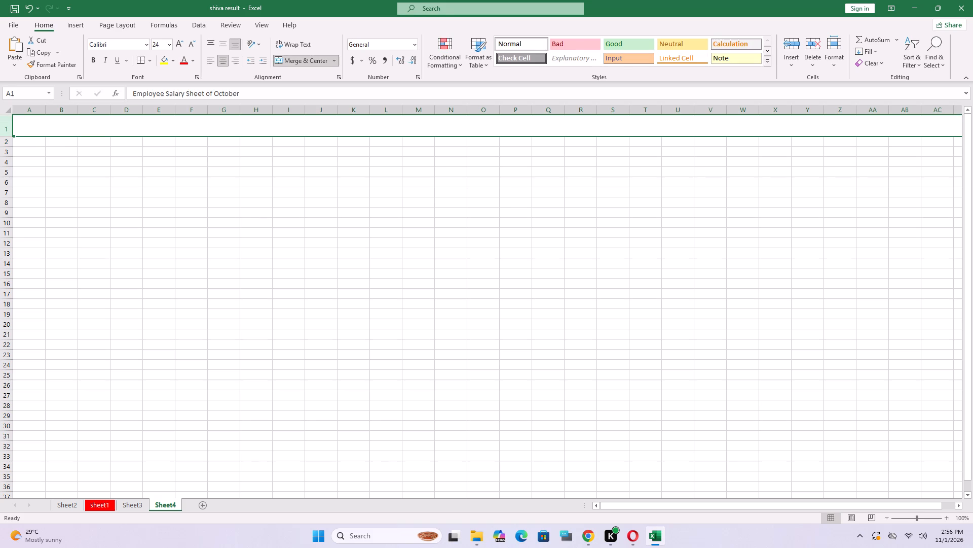
{"action": "left_click", "coordinate": [270, 95]}
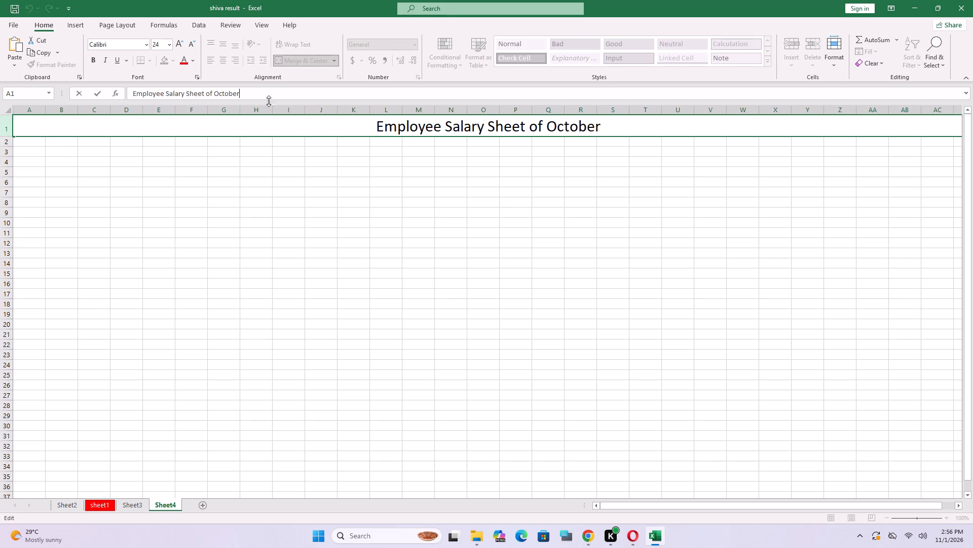
{"action": "left_click", "coordinate": [31, 144]}
{"action": "left_click_drag", "start_coordinate": [138, 114], "coordinate": [144, 119]}
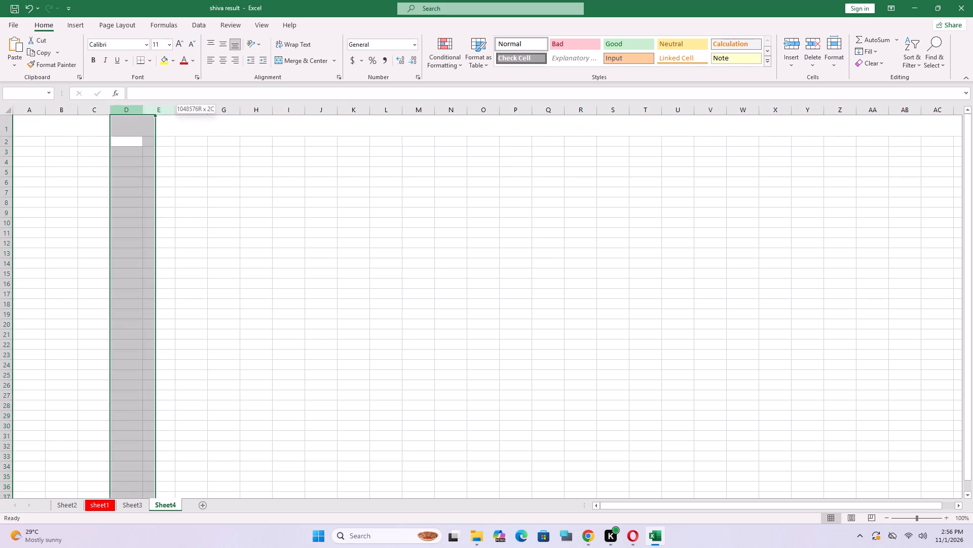
{"action": "left_click", "coordinate": [169, 128]}
{"action": "left_click", "coordinate": [196, 97]}
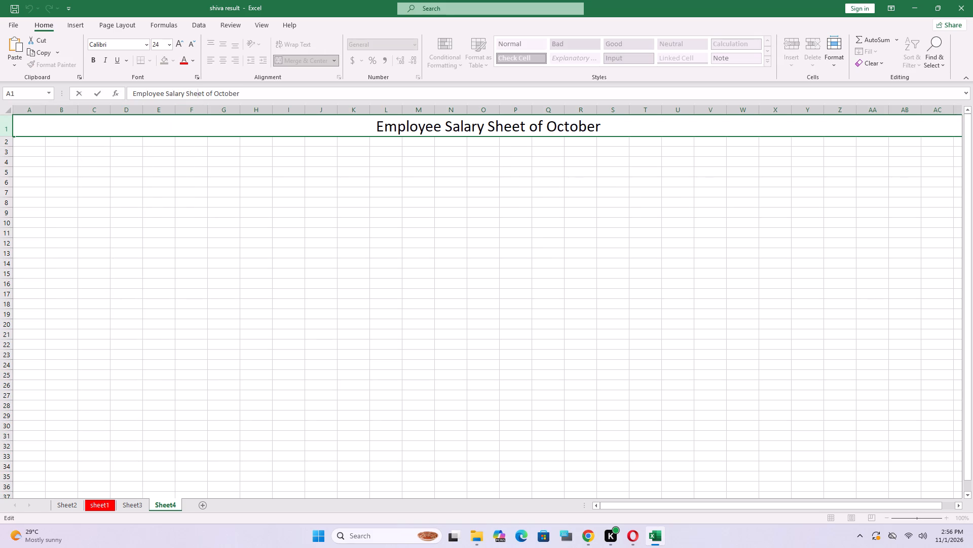
{"action": "key", "text": "Return"}
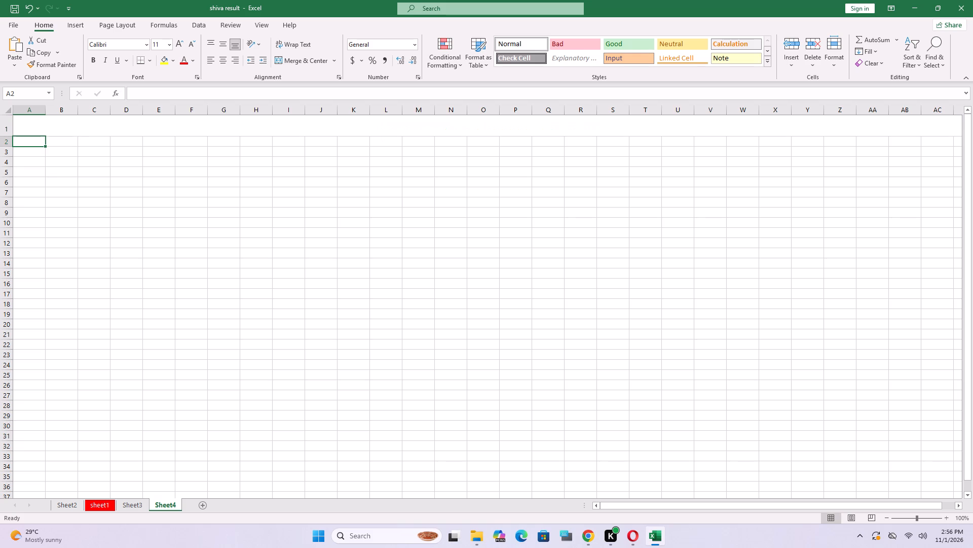
{"action": "left_click", "coordinate": [332, 123]}
{"action": "left_click", "coordinate": [164, 95]}
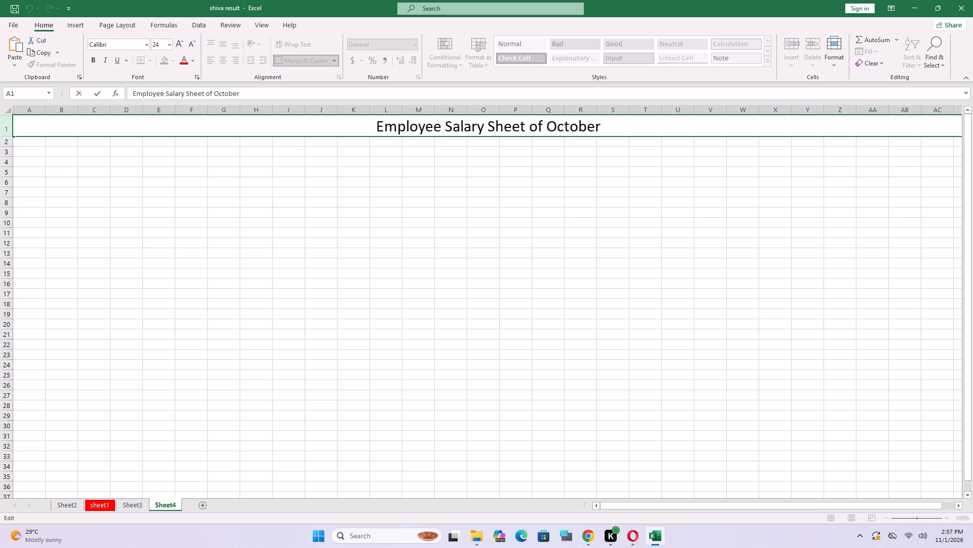
{"action": "left_click", "coordinate": [18, 145]}
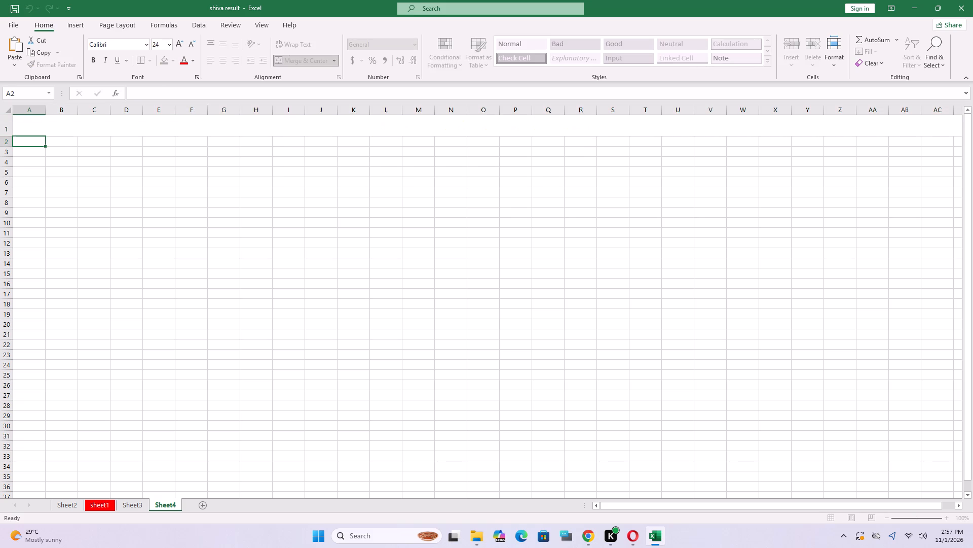
Unmerge the row 1 title cell so the title starts in cell A1.
{"action": "left_click", "coordinate": [49, 131]}
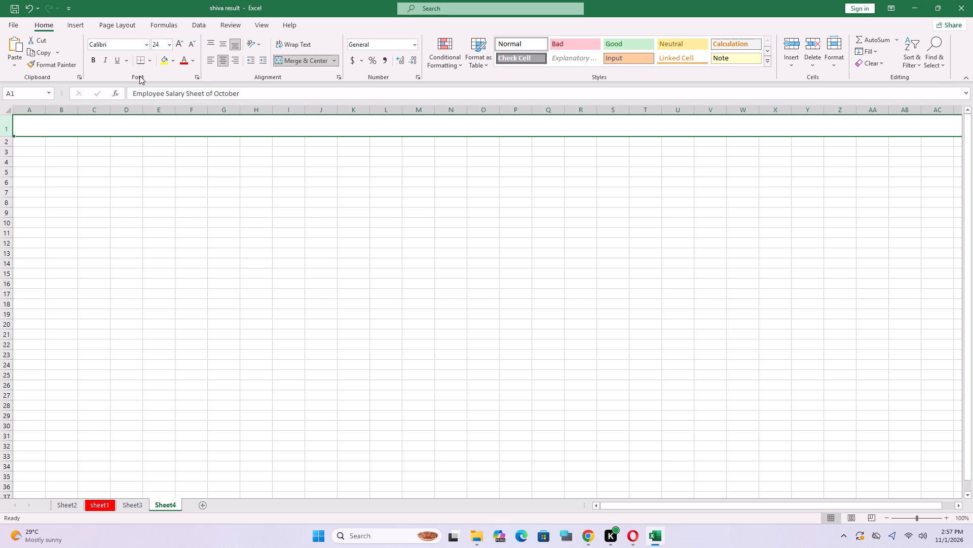
{"action": "left_click", "coordinate": [334, 58]}
{"action": "left_click", "coordinate": [311, 90]}
{"action": "left_click", "coordinate": [330, 60]}
{"action": "left_click", "coordinate": [324, 61]}
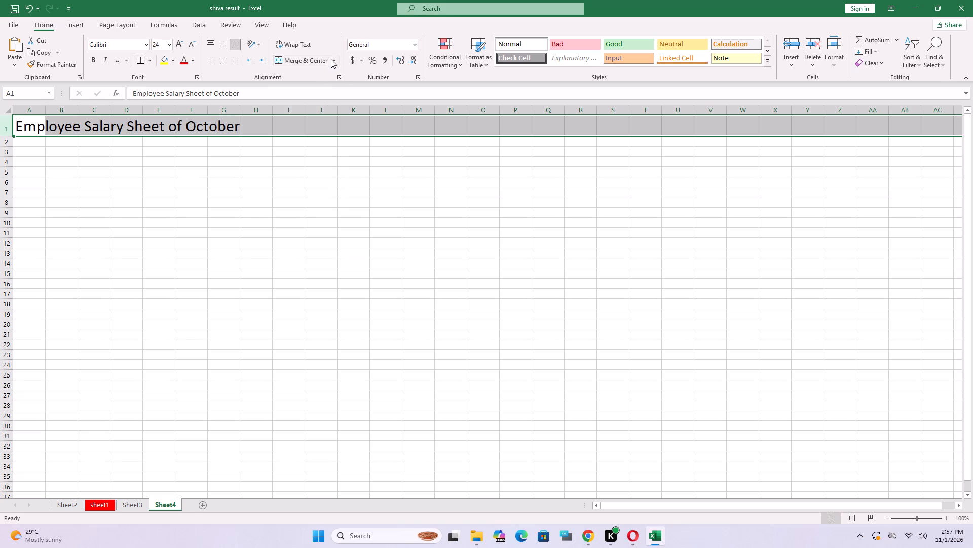
Merge the cells of row 1 into one cell without centering the title.
{"action": "left_click", "coordinate": [34, 147]}
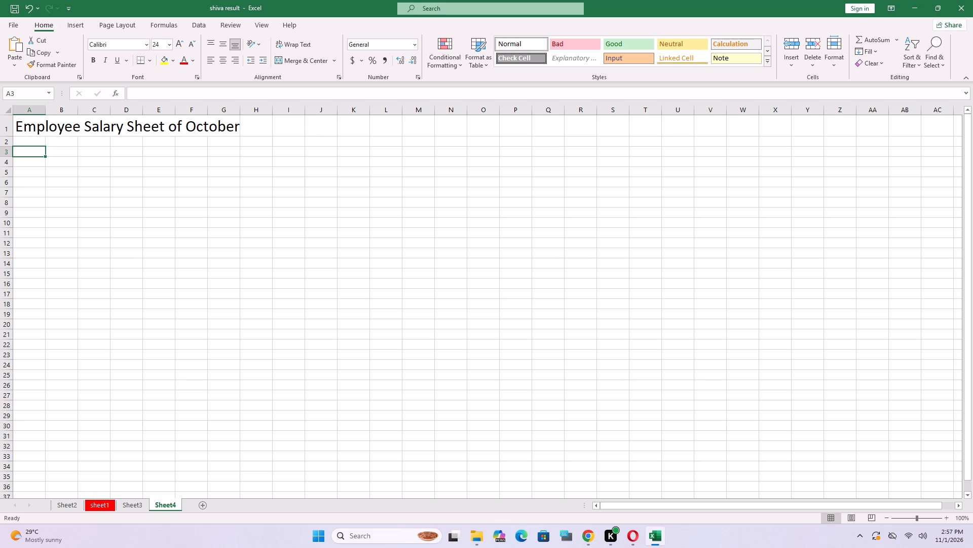
{"action": "left_click", "coordinate": [37, 141]}
{"action": "left_click", "coordinate": [0, 129]}
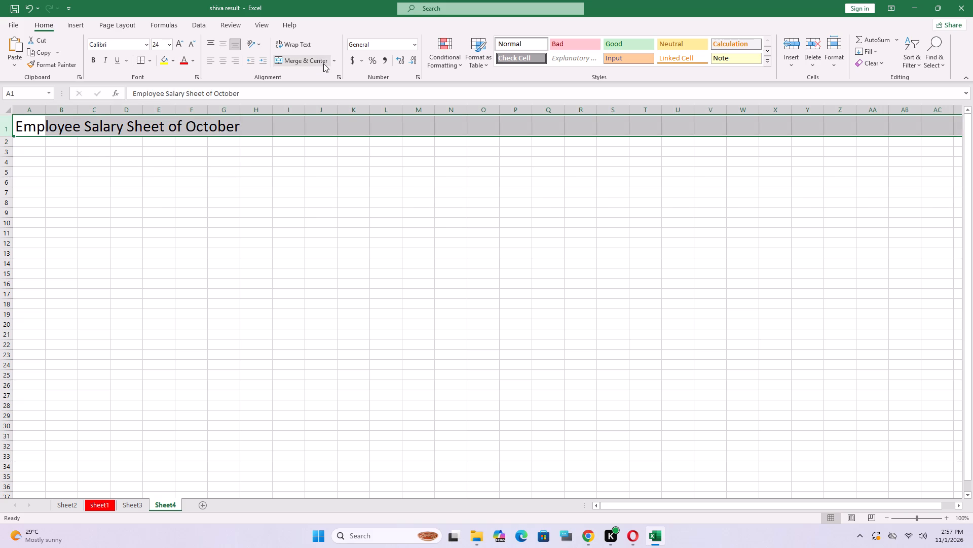
{"action": "left_click", "coordinate": [333, 57]}
{"action": "left_click", "coordinate": [321, 97]}
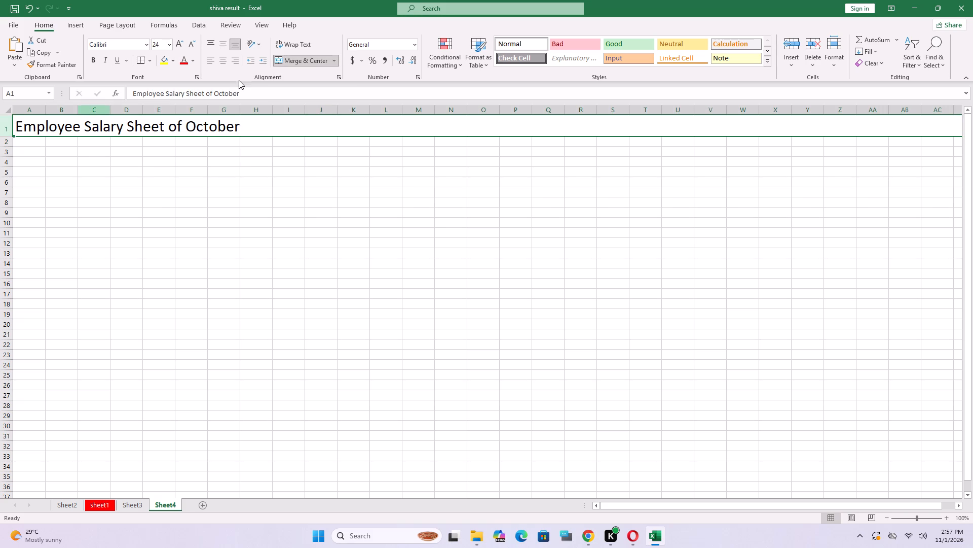
Increase the indent of the row 1 title repeatedly until its text starts in about column E.
{"action": "left_click", "coordinate": [265, 62]}
{"action": "double_click", "coordinate": [264, 61]}
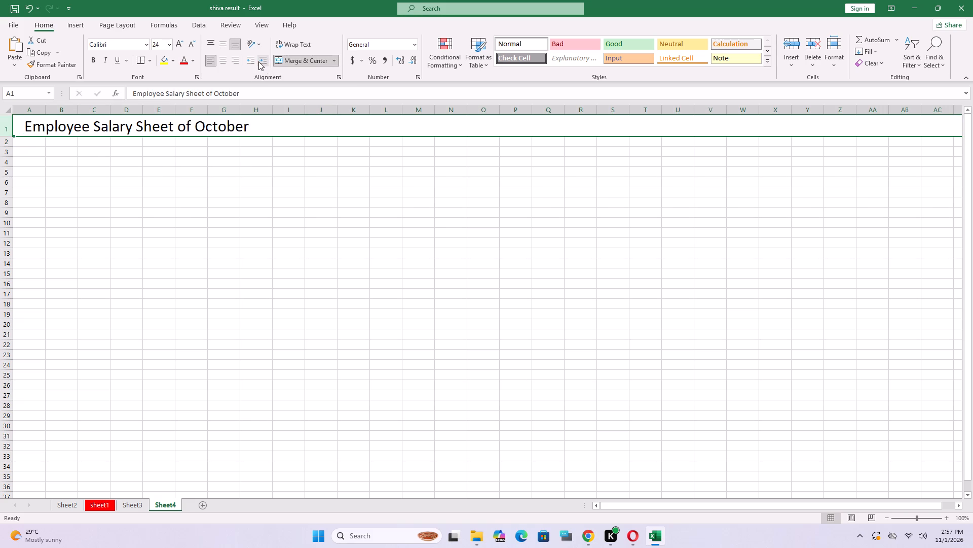
{"action": "left_click", "coordinate": [258, 61]}
{"action": "triple_click", "coordinate": [261, 61]}
{"action": "triple_click", "coordinate": [260, 59]}
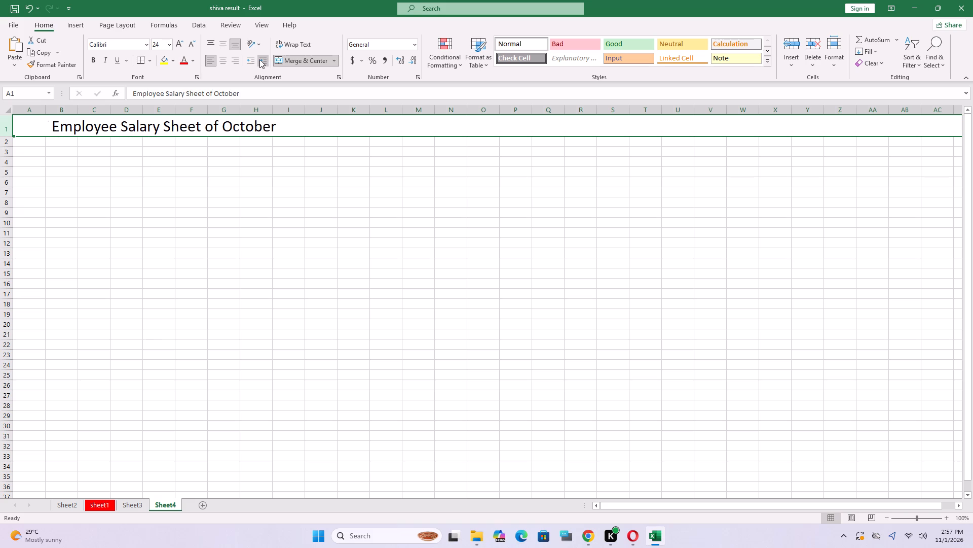
{"action": "triple_click", "coordinate": [259, 59]}
{"action": "left_click", "coordinate": [259, 61]}
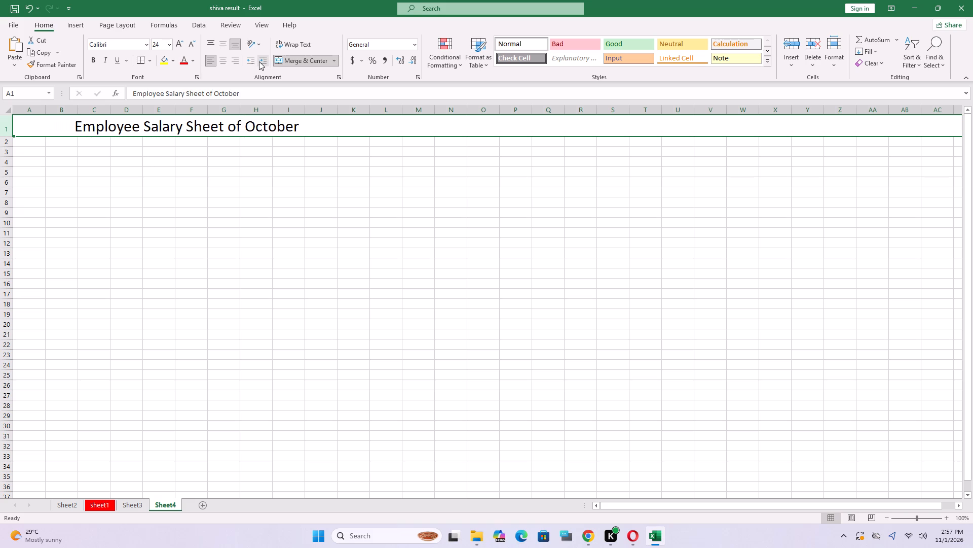
{"action": "triple_click", "coordinate": [259, 61]}
{"action": "triple_click", "coordinate": [258, 62]}
{"action": "triple_click", "coordinate": [258, 62]}
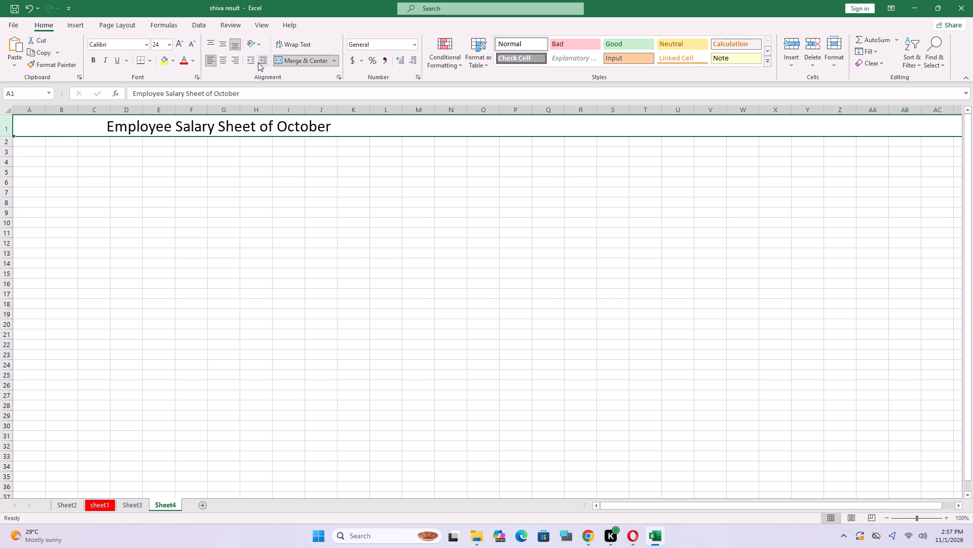
{"action": "double_click", "coordinate": [263, 61]}
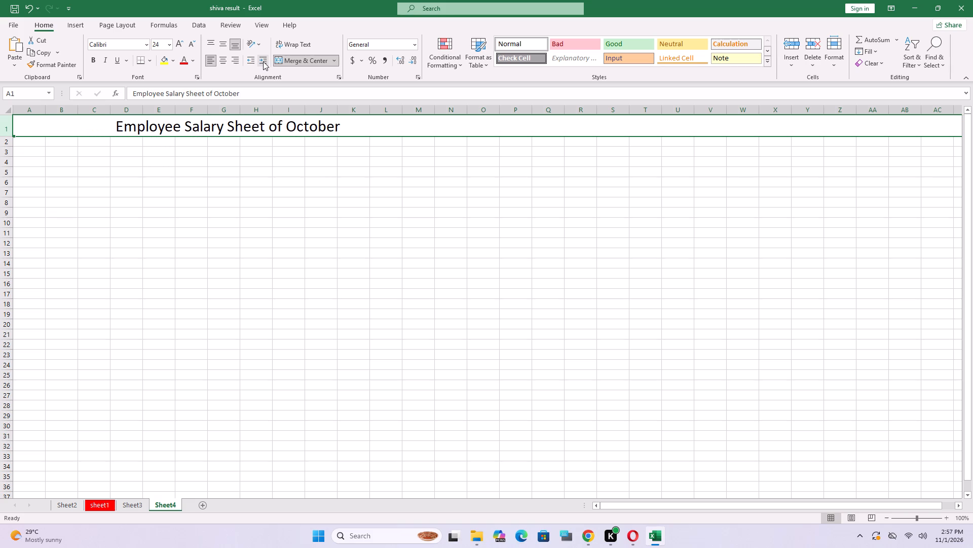
{"action": "triple_click", "coordinate": [263, 61]}
{"action": "triple_click", "coordinate": [263, 61]}
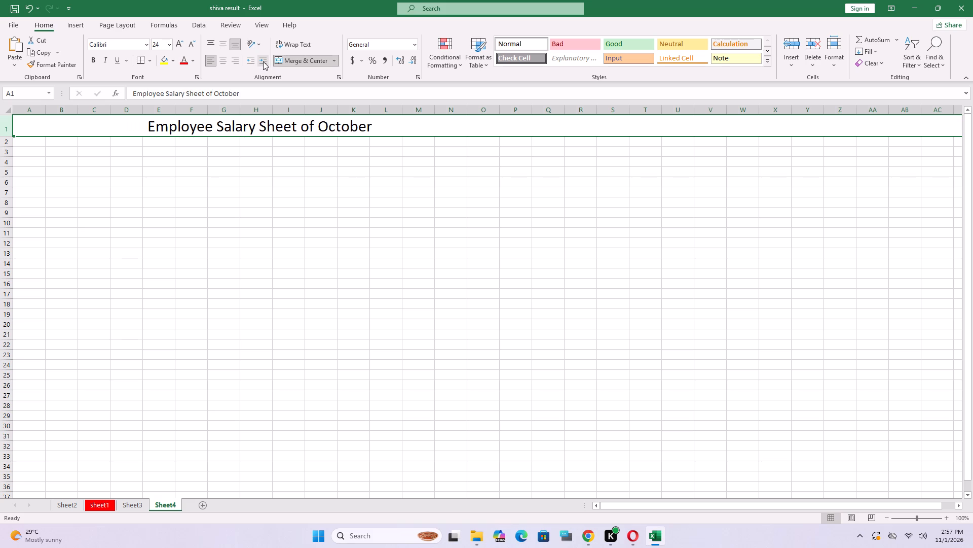
{"action": "left_click", "coordinate": [263, 61]}
Fill the merged title row with the theme color Green, Accent 6.
{"action": "left_click", "coordinate": [169, 59]}
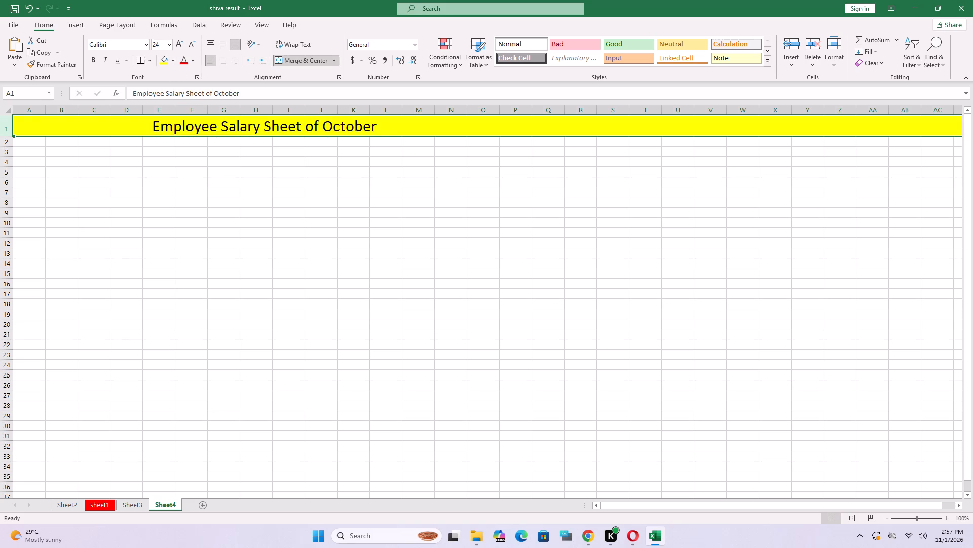
{"action": "left_click", "coordinate": [167, 61]}
{"action": "left_click", "coordinate": [170, 62]}
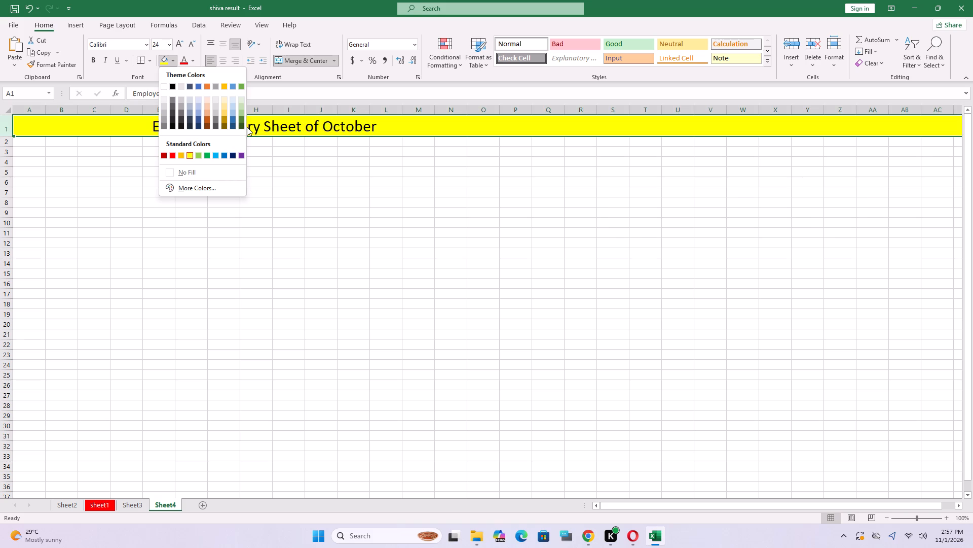
{"action": "left_click", "coordinate": [239, 87]}
{"action": "left_click", "coordinate": [101, 147]}
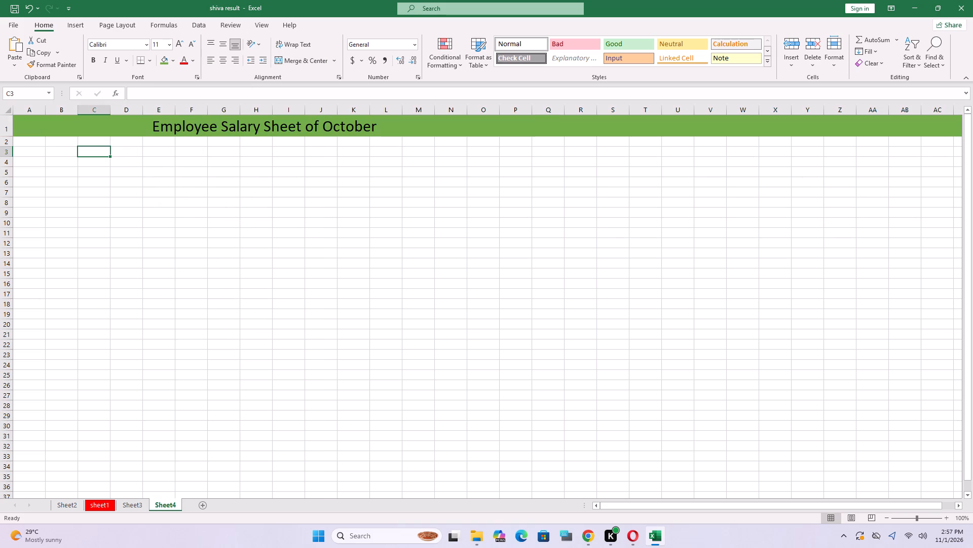
Enter the column headings "Id No." in cell A2 and "Name" in cell B2.
{"action": "left_click", "coordinate": [26, 142]}
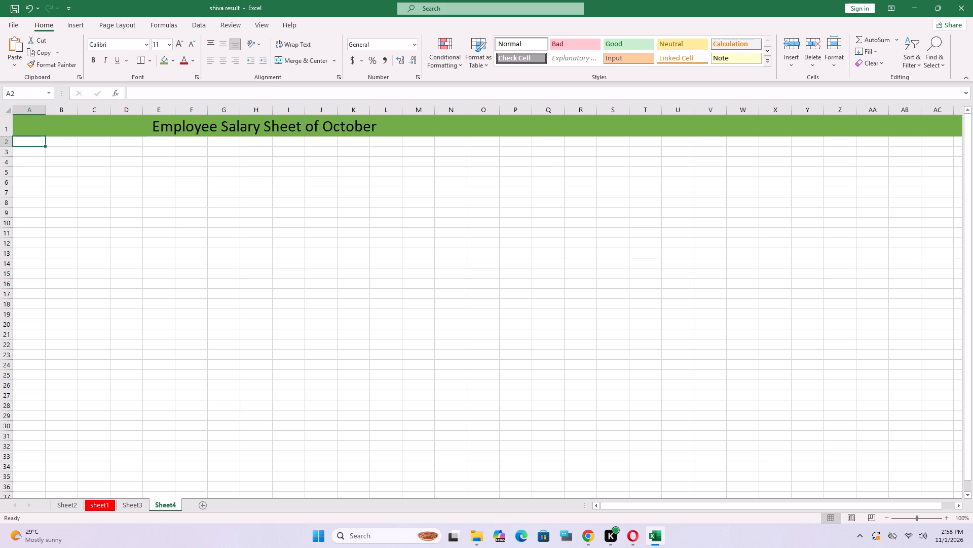
{"action": "key", "text": "shift+i"}
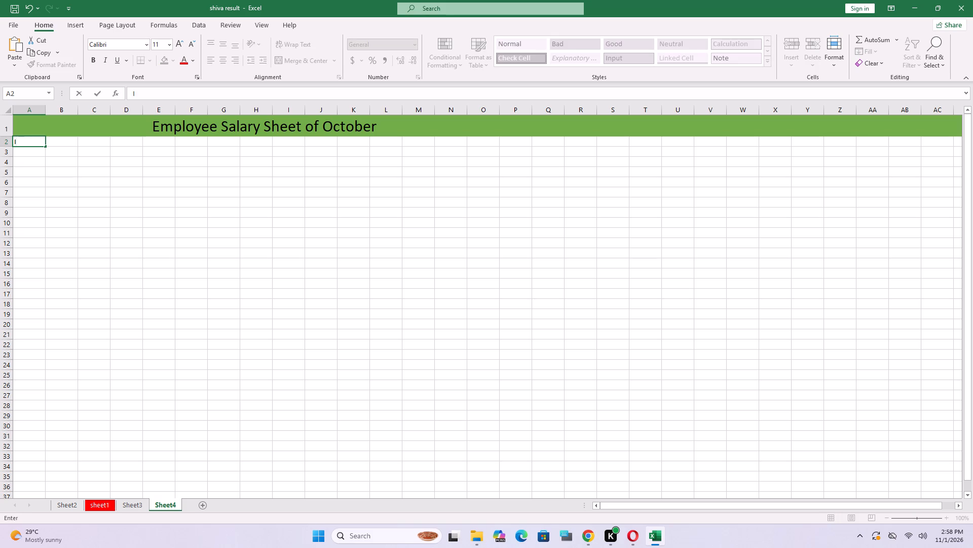
{"action": "key", "text": "d"}
{"action": "key", "text": "space"}
{"action": "type", "text": "No"}
{"action": "key", "text": "period"}
{"action": "key", "text": "Return"}
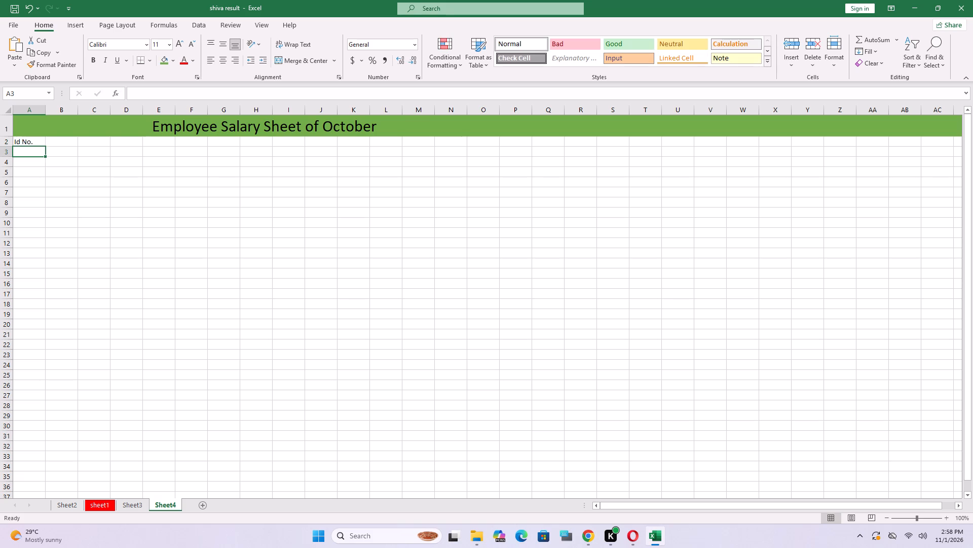
{"action": "key", "text": "Right"}
{"action": "key", "text": "Up"}
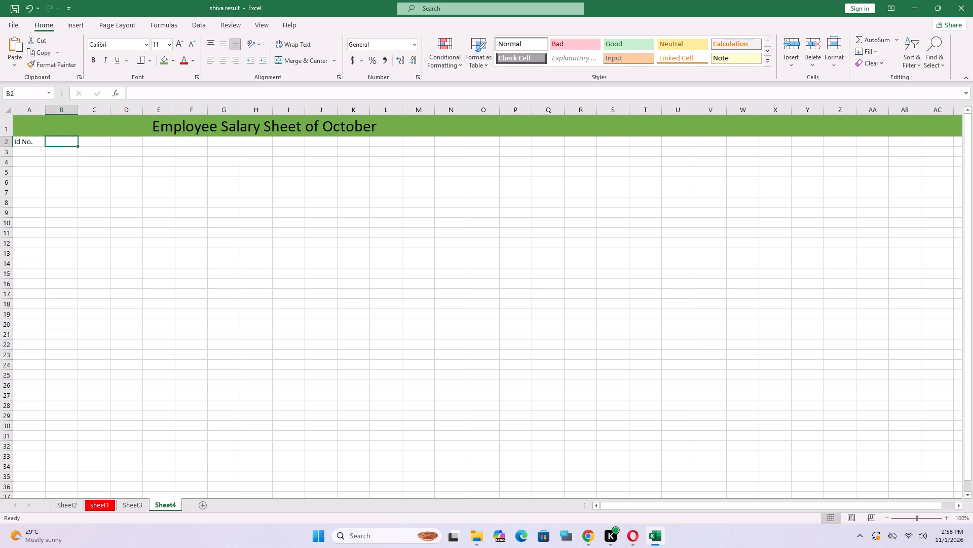
{"action": "type", "text": "Name"}
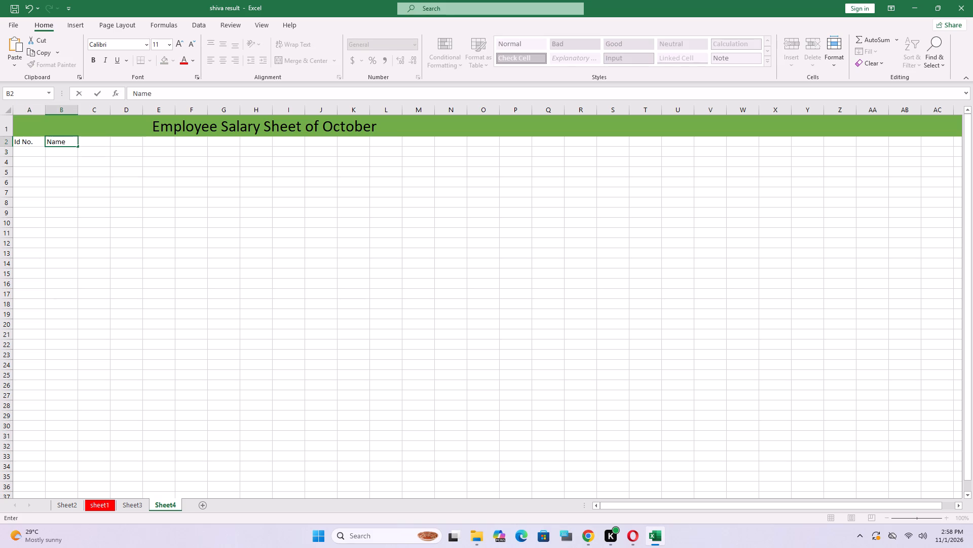
{"action": "key", "text": "Return"}
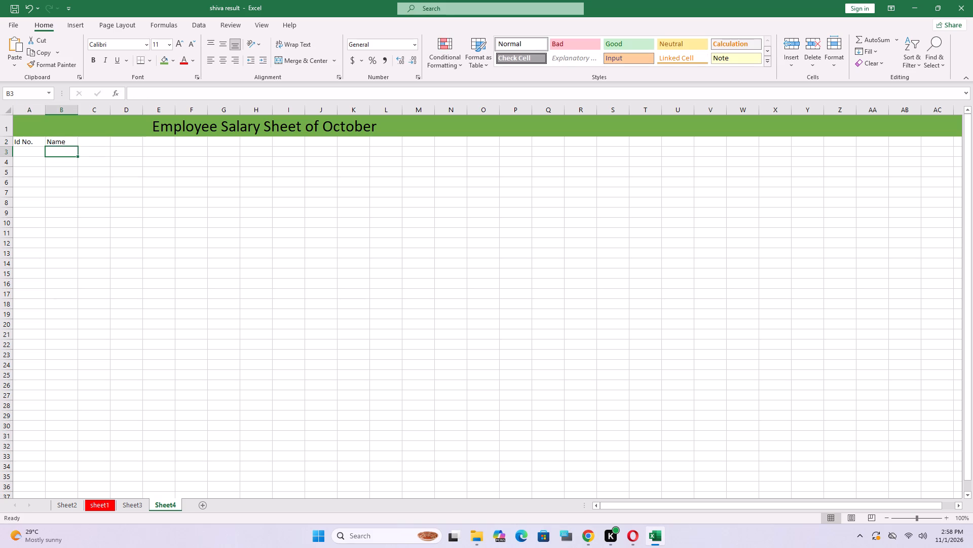
Enter the column heading "Designation" in cell C2.
{"action": "key", "text": "Left"}
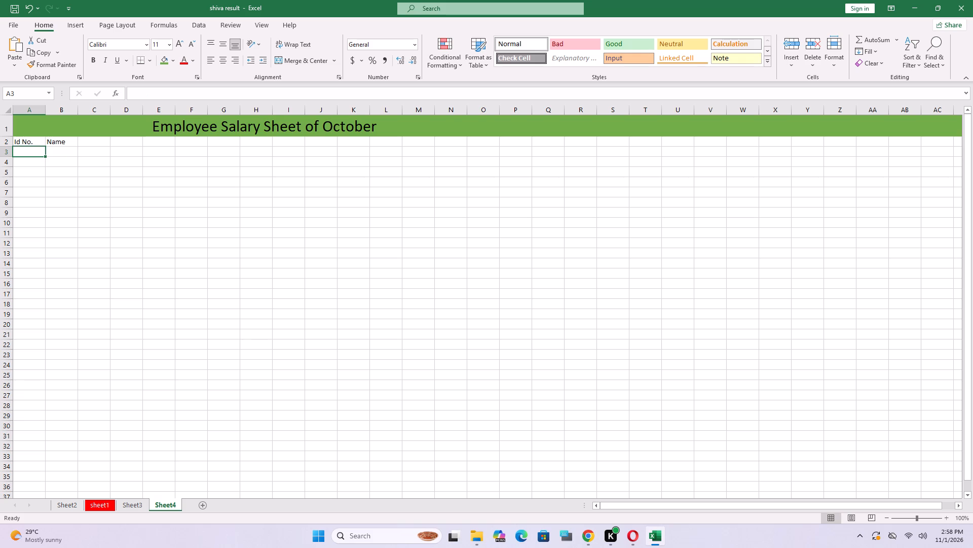
{"action": "key", "text": "Right"}
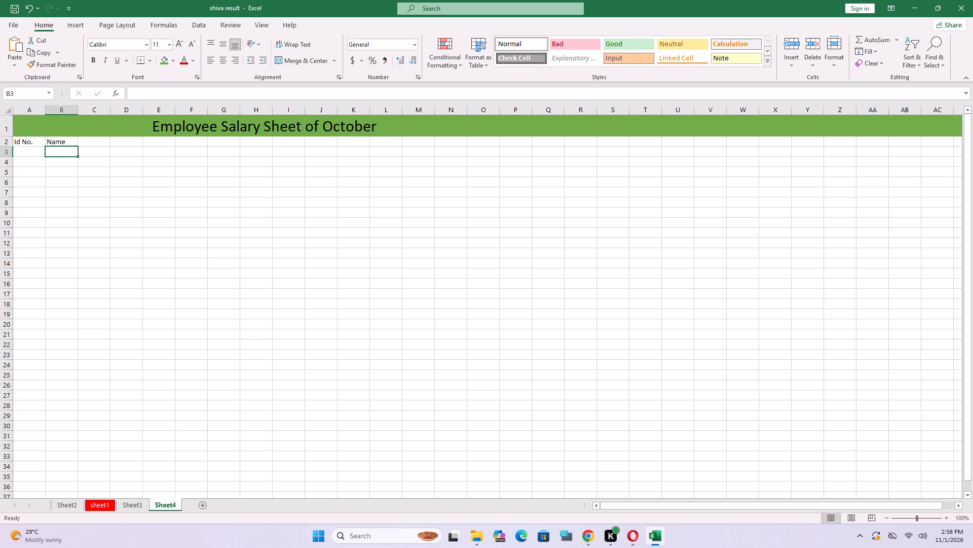
{"action": "key", "text": "Up"}
{"action": "key", "text": "Right"}
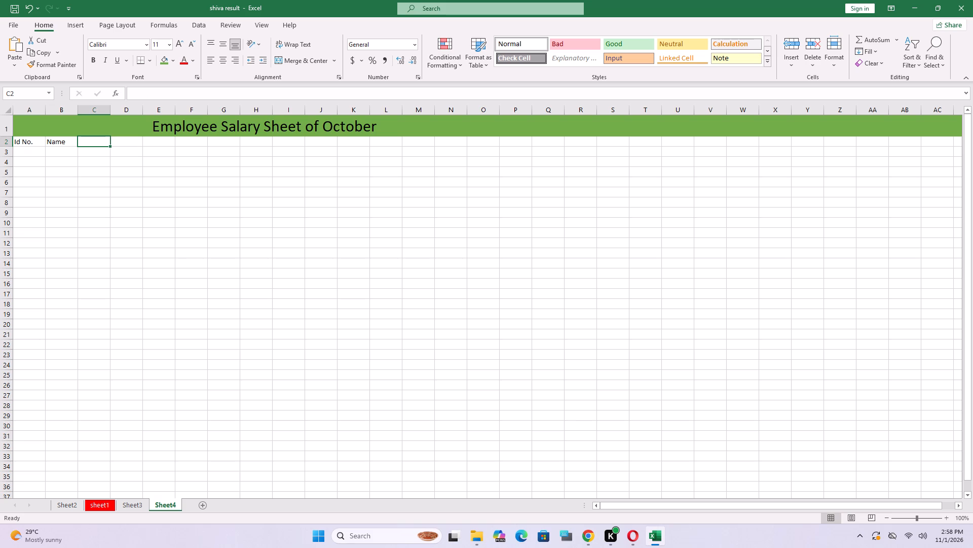
{"action": "type", "text": "Desi"}
{"action": "key", "text": "g"}
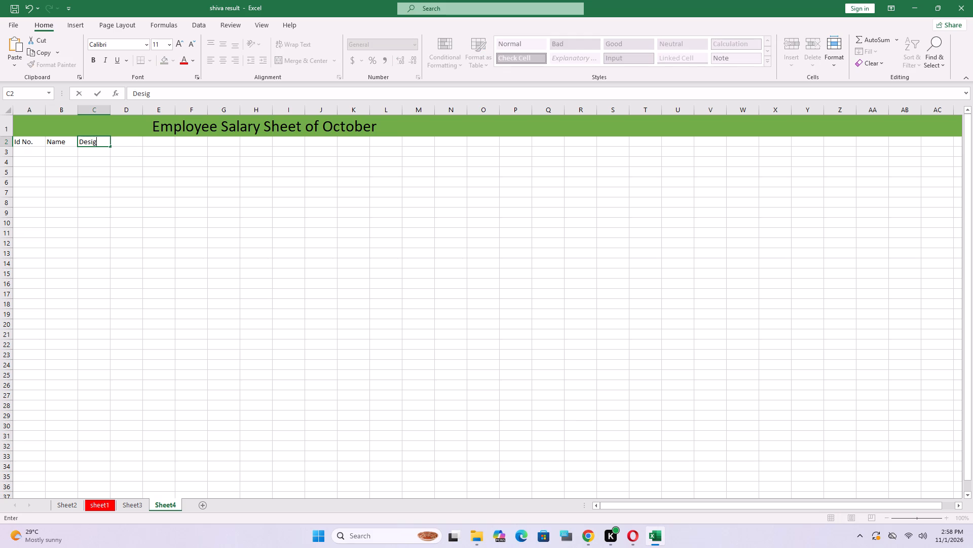
{"action": "type", "text": "nat"}
{"action": "type", "text": "io"}
{"action": "key", "text": "n"}
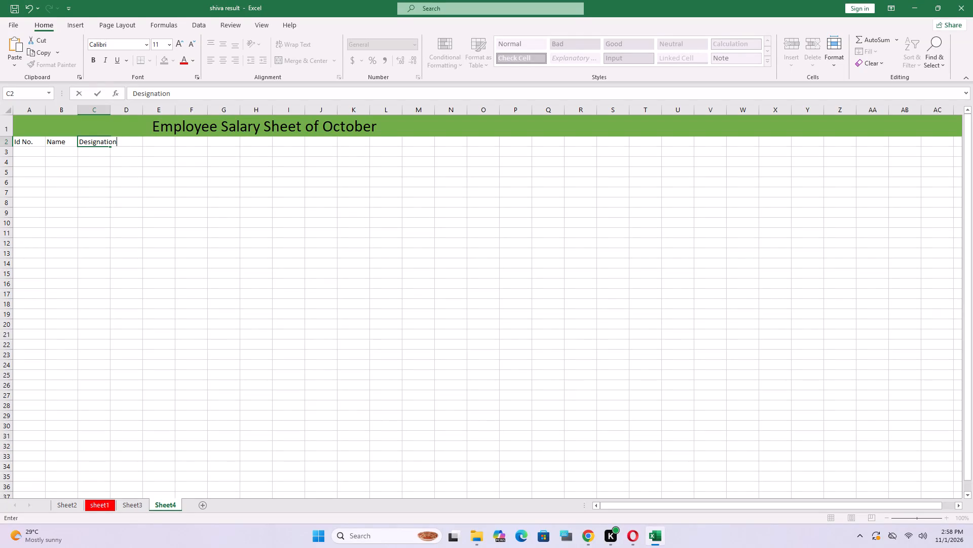
{"action": "key", "text": "Return"}
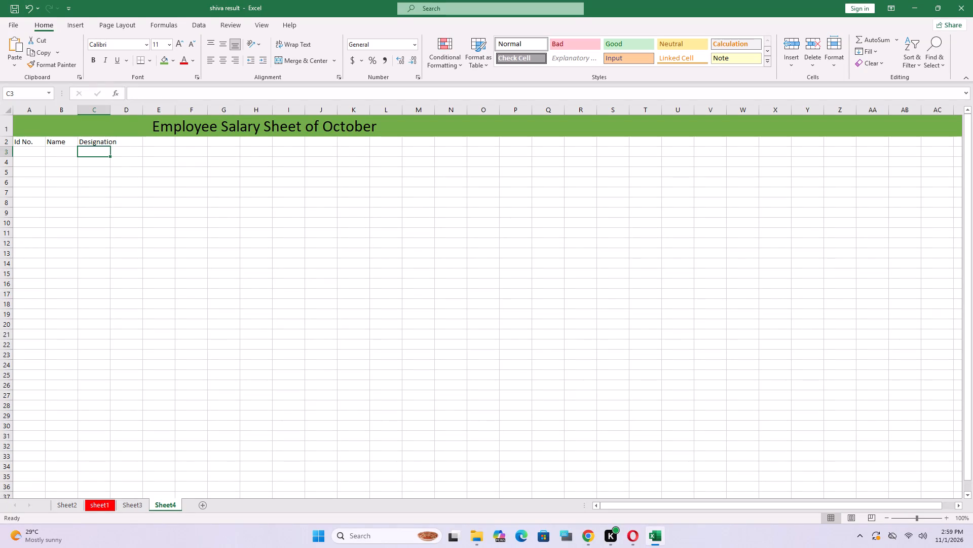
Widen column C to fit the "Designation" heading using AutoFit.
{"action": "key", "text": "Right"}
{"action": "key", "text": "Right"}
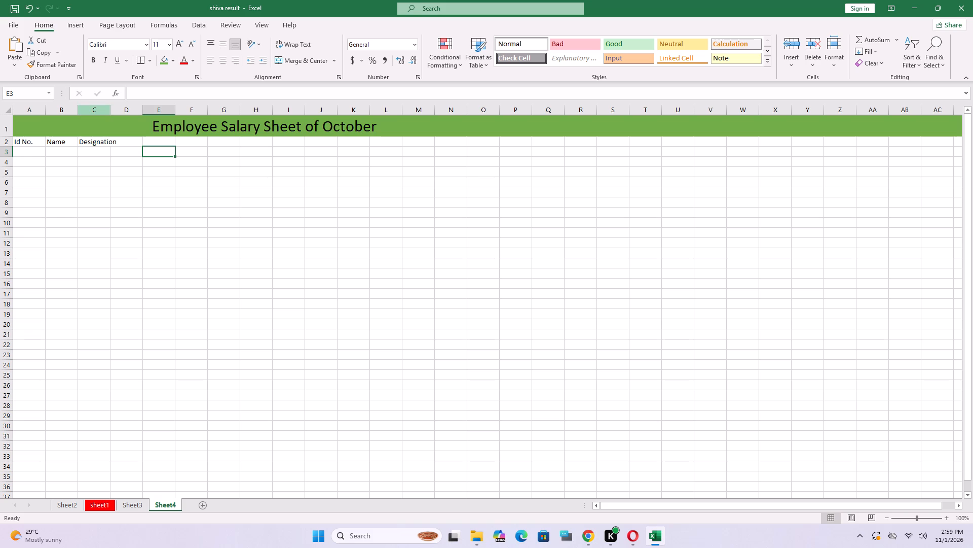
{"action": "left_click", "coordinate": [108, 101]}
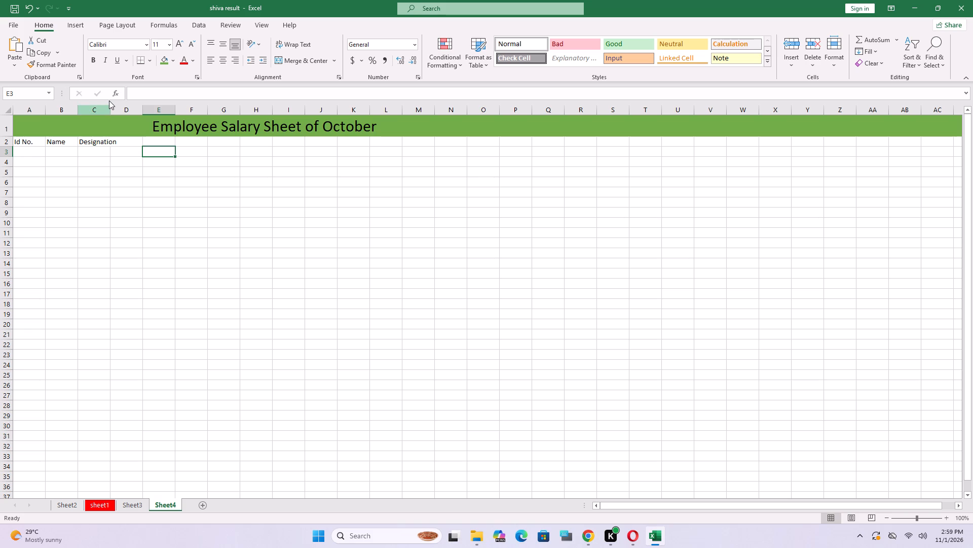
{"action": "double_click", "coordinate": [109, 100]}
{"action": "double_click", "coordinate": [108, 104]}
{"action": "left_click", "coordinate": [109, 101]}
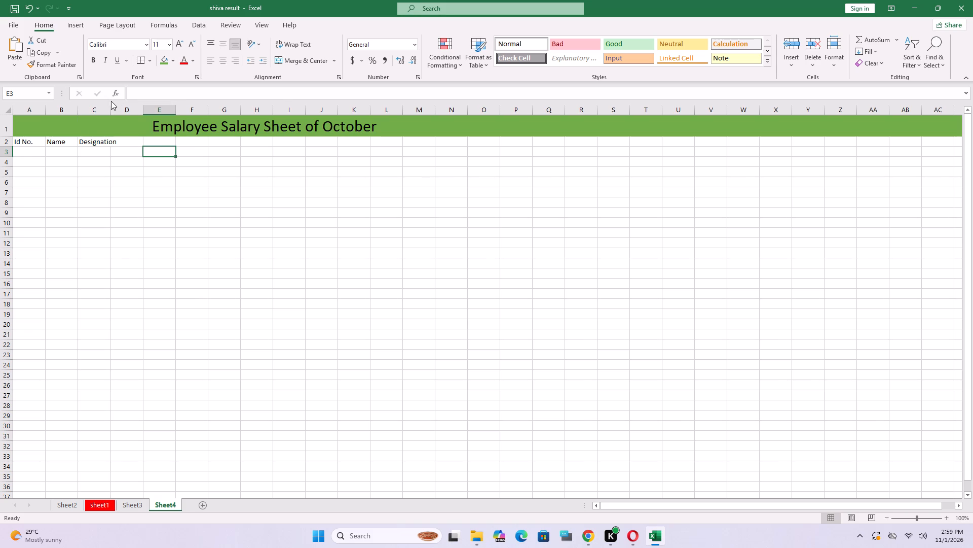
{"action": "left_click", "coordinate": [109, 104]}
{"action": "left_click", "coordinate": [109, 102]}
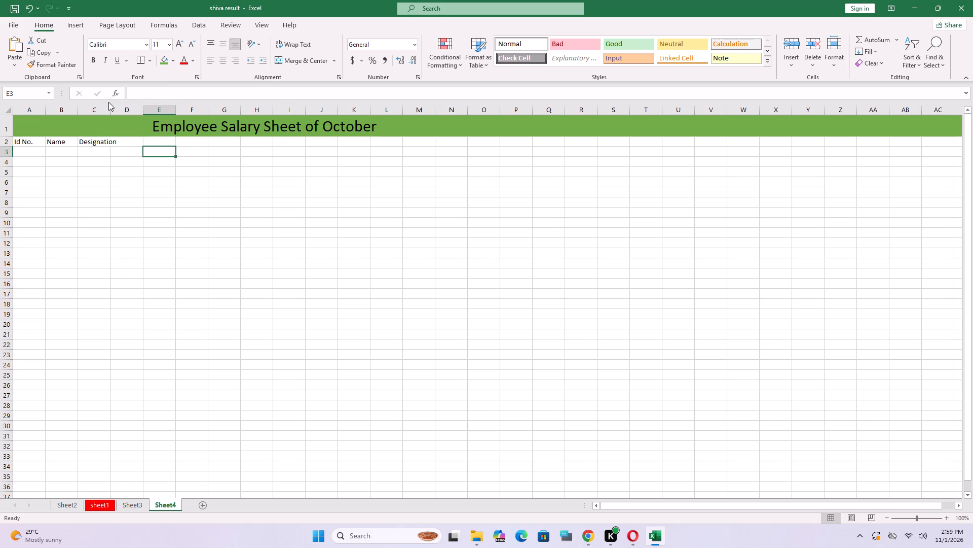
{"action": "left_click", "coordinate": [108, 102]}
{"action": "left_click", "coordinate": [110, 109]}
{"action": "left_click", "coordinate": [111, 107]}
{"action": "left_click", "coordinate": [111, 107]}
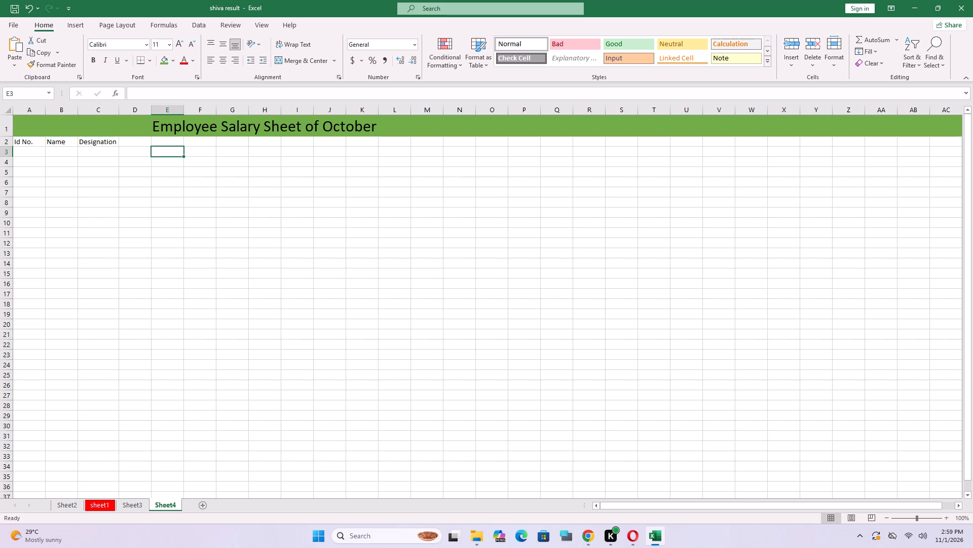
Enter the column heading "Basic Salary" in cell D2.
{"action": "left_click", "coordinate": [135, 142]}
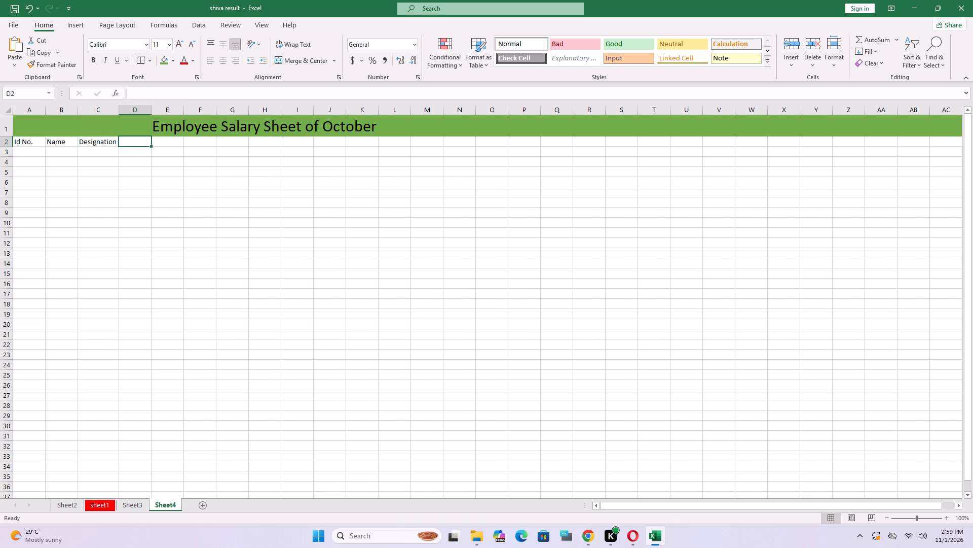
{"action": "type", "text": "Ba"}
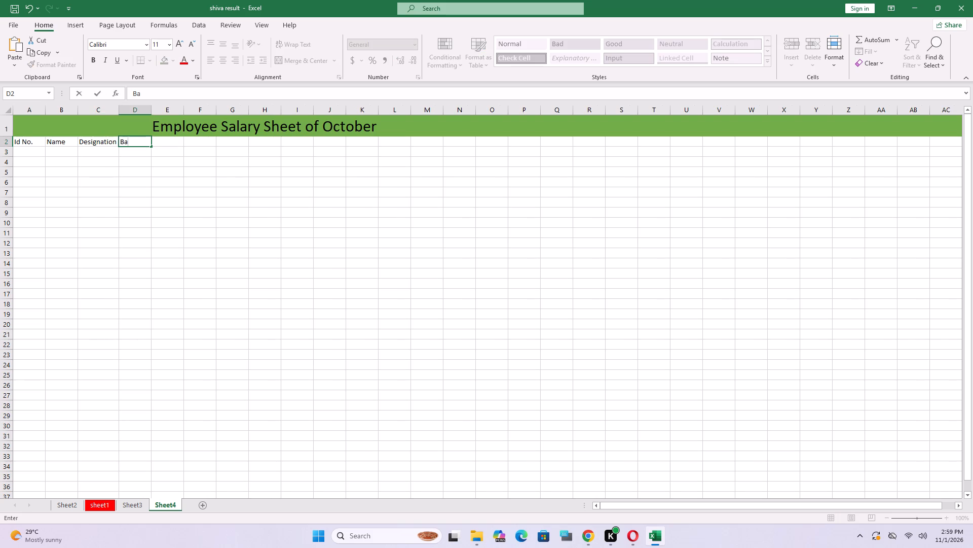
{"action": "type", "text": "si"}
{"action": "key", "text": "c"}
{"action": "key", "text": "Down"}
{"action": "key", "text": "Up"}
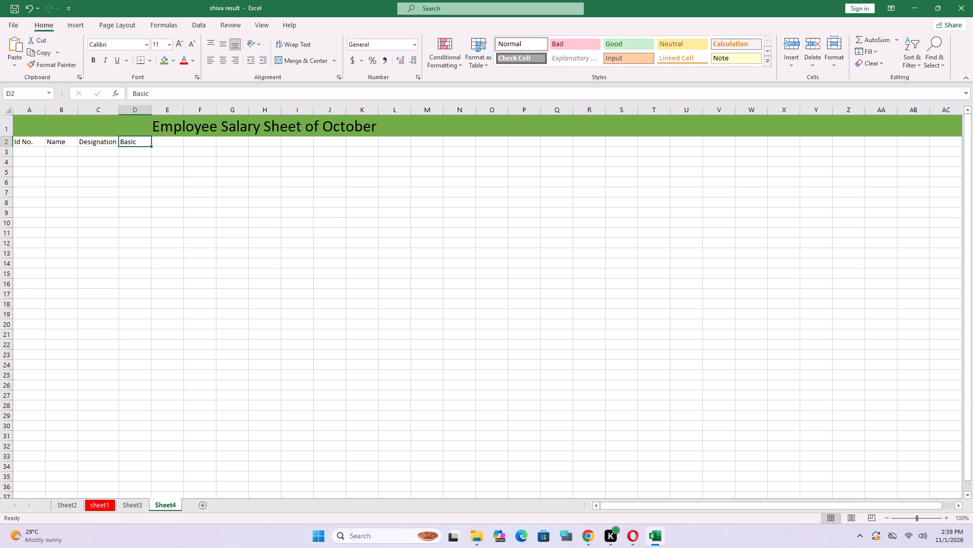
{"action": "key", "text": "space"}
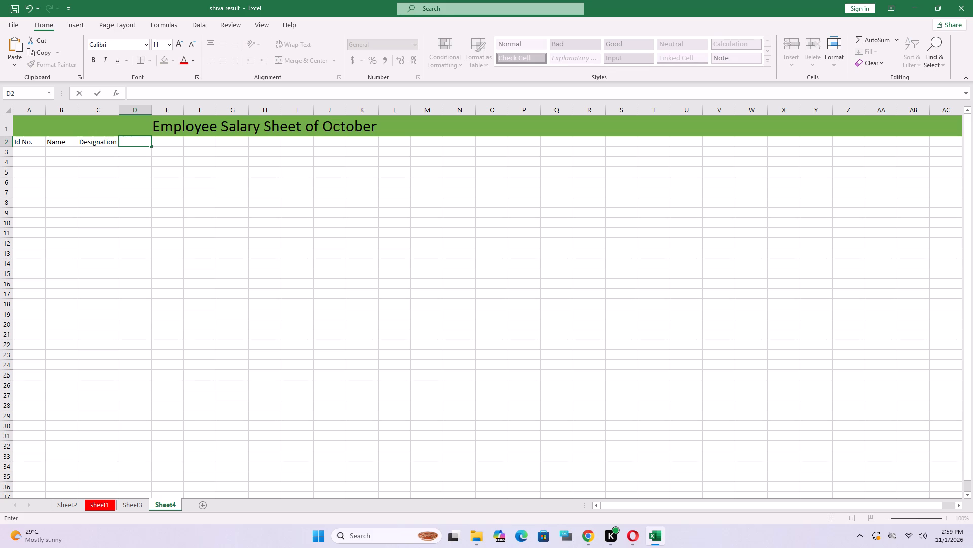
{"action": "type", "text": "Bas"}
{"action": "key", "text": "i"}
{"action": "type", "text": "c"}
{"action": "key", "text": "space"}
{"action": "type", "text": "Sa"}
{"action": "type", "text": "lary"}
{"action": "key", "text": "Return"}
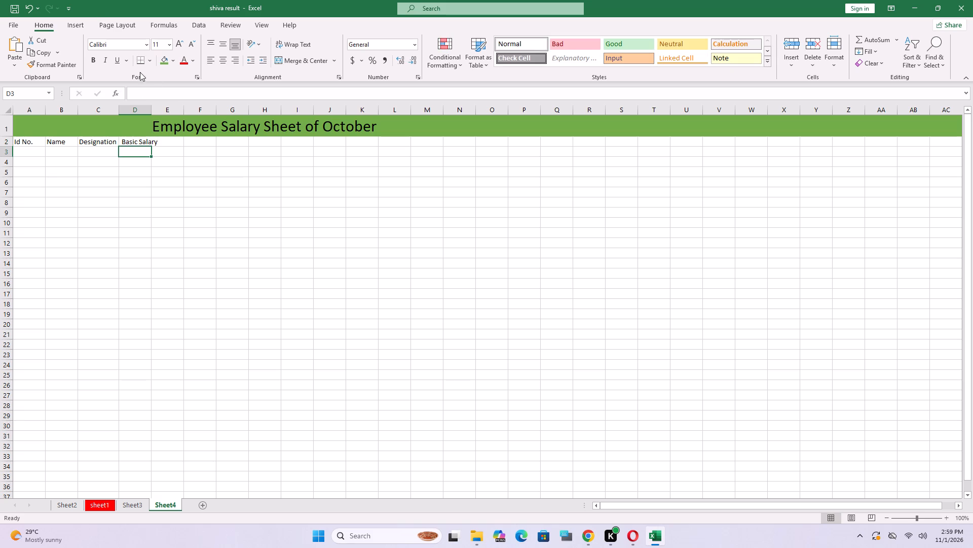
Widen column D to fit the "Basic Salary" heading using AutoFit.
{"action": "left_click", "coordinate": [153, 105]}
{"action": "left_click", "coordinate": [153, 104]}
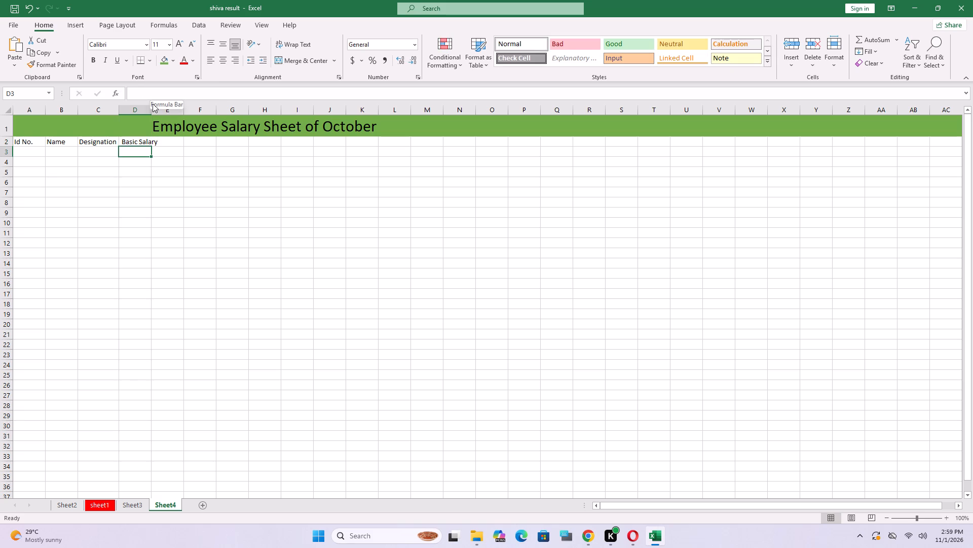
{"action": "left_click", "coordinate": [148, 100]}
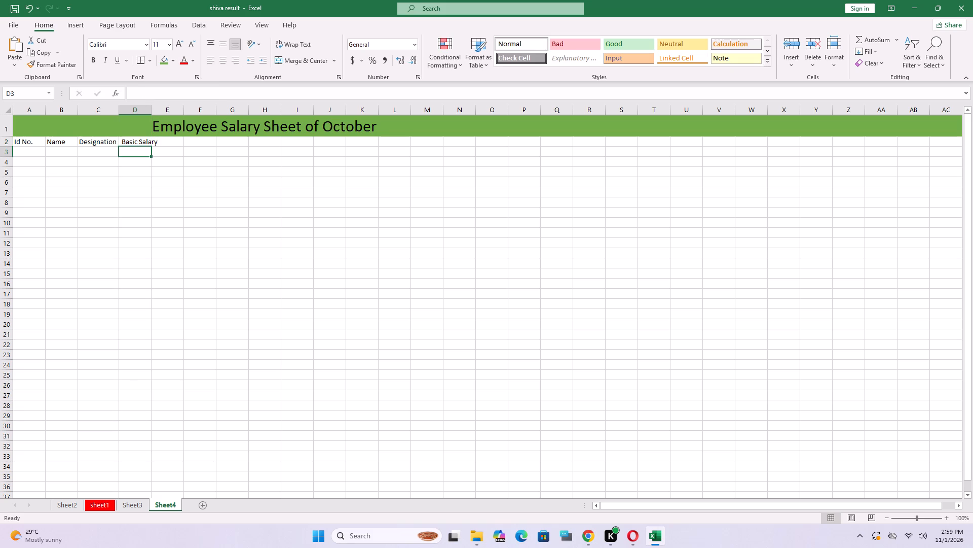
{"action": "triple_click", "coordinate": [151, 103]}
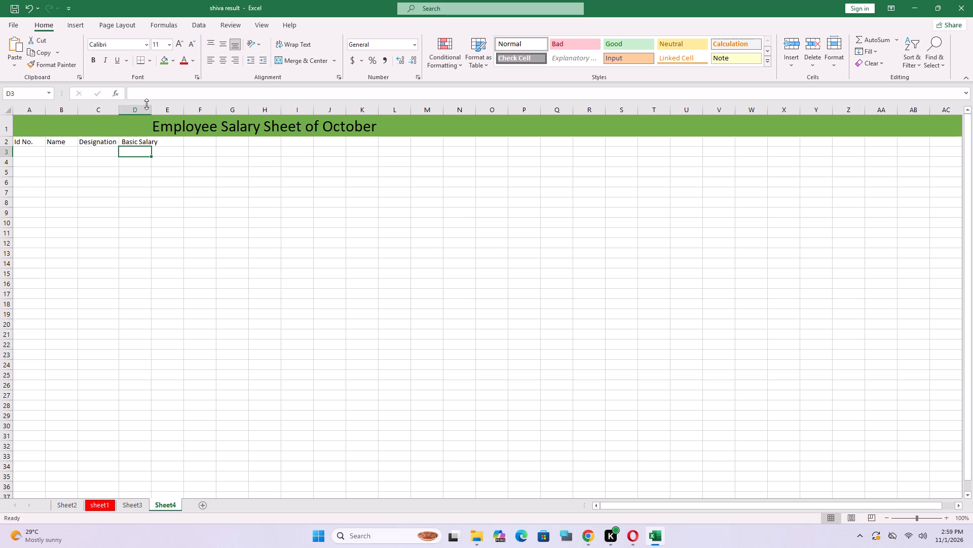
{"action": "double_click", "coordinate": [151, 109]}
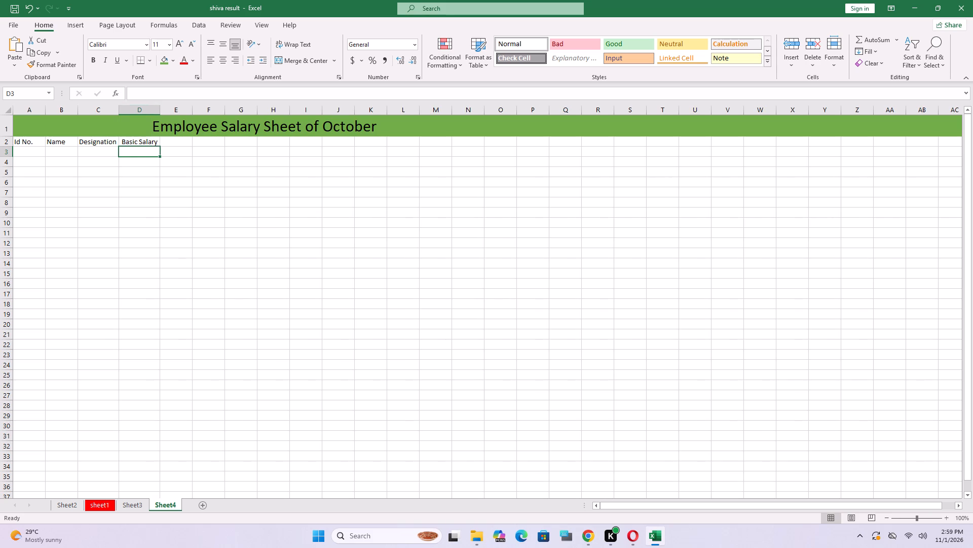
Enter the column heading "Attendance" in cell E2.
{"action": "left_click", "coordinate": [172, 139]}
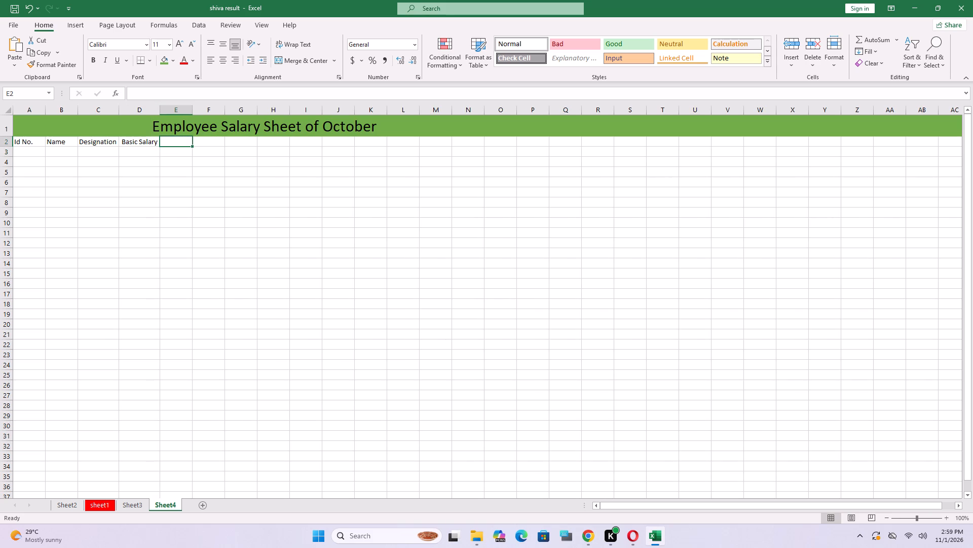
{"action": "type", "text": "At"}
{"action": "key", "text": "t"}
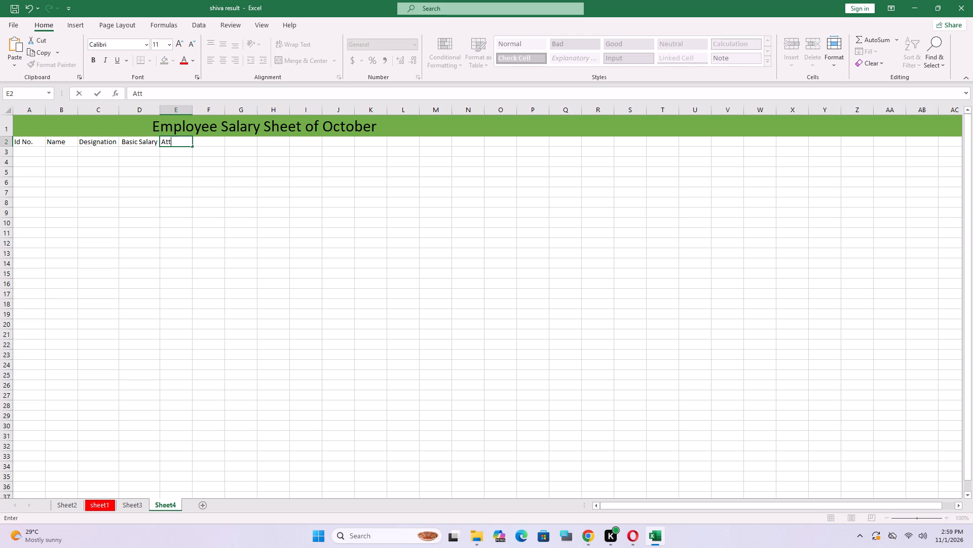
{"action": "type", "text": "end"}
{"action": "type", "text": "ance"}
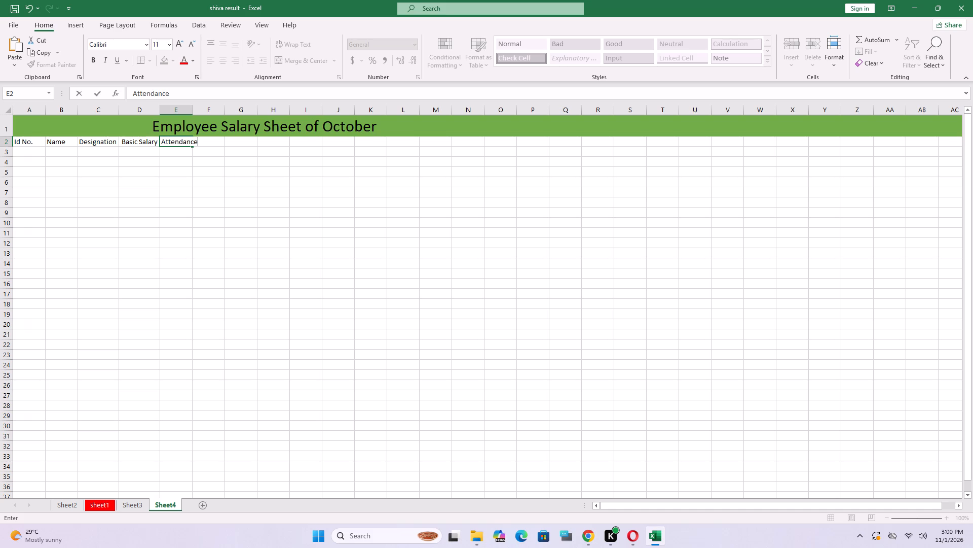
Widen column E to fit the "Attendance" heading using AutoFit.
{"action": "triple_click", "coordinate": [192, 105]}
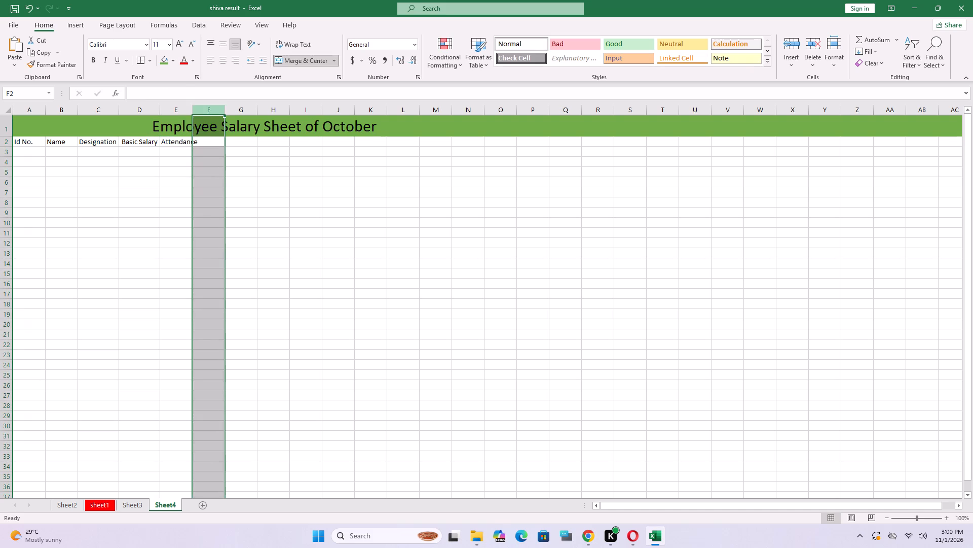
{"action": "left_click", "coordinate": [192, 100]}
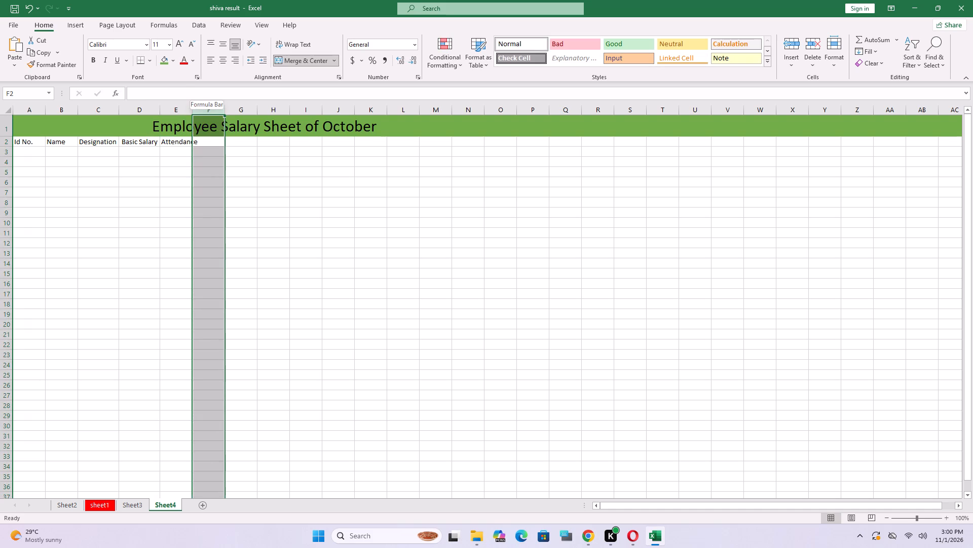
{"action": "left_click", "coordinate": [190, 98]}
{"action": "left_click_drag", "start_coordinate": [191, 98], "coordinate": [191, 106]}
{"action": "double_click", "coordinate": [192, 107]}
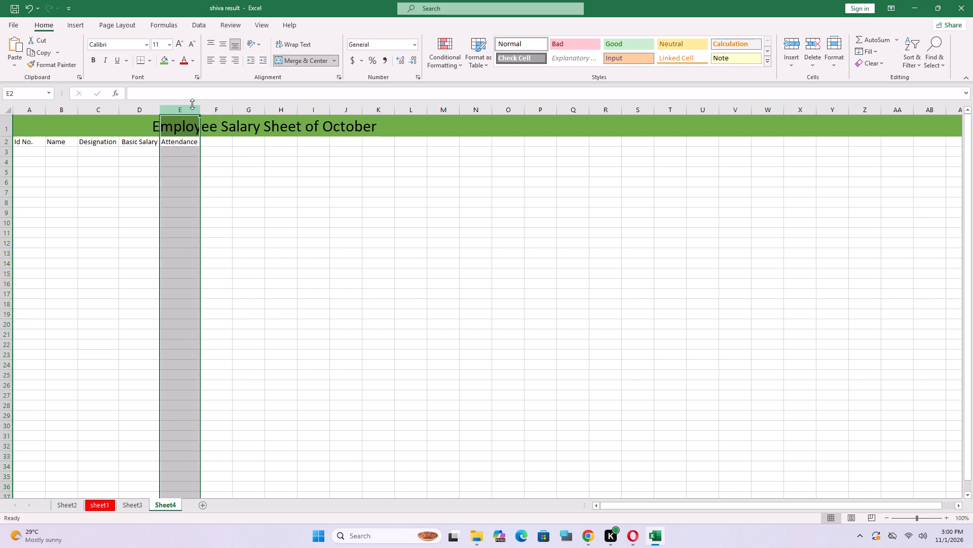
Enter the column headings "Salary" in cell F2 and "HRA" in cell G2.
{"action": "left_click", "coordinate": [212, 141]}
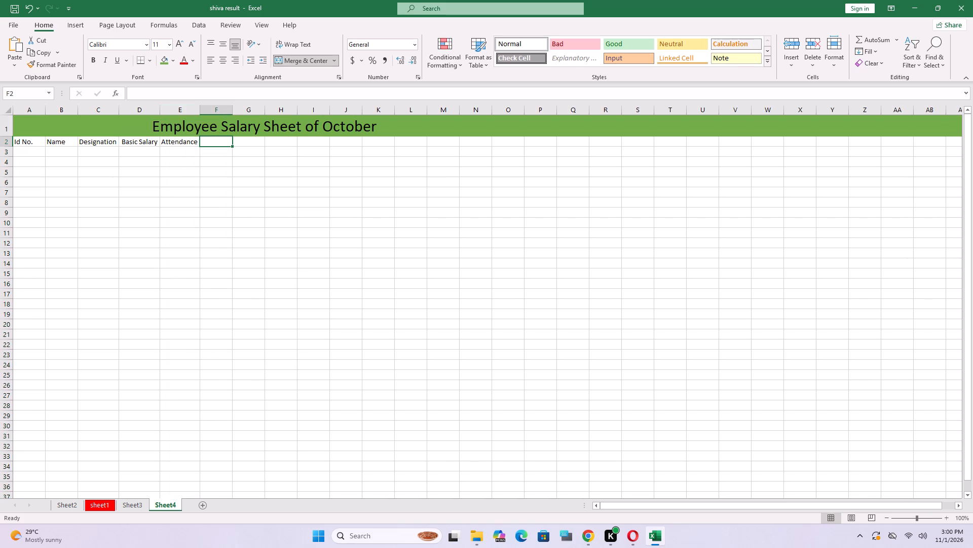
{"action": "type", "text": "Salary"}
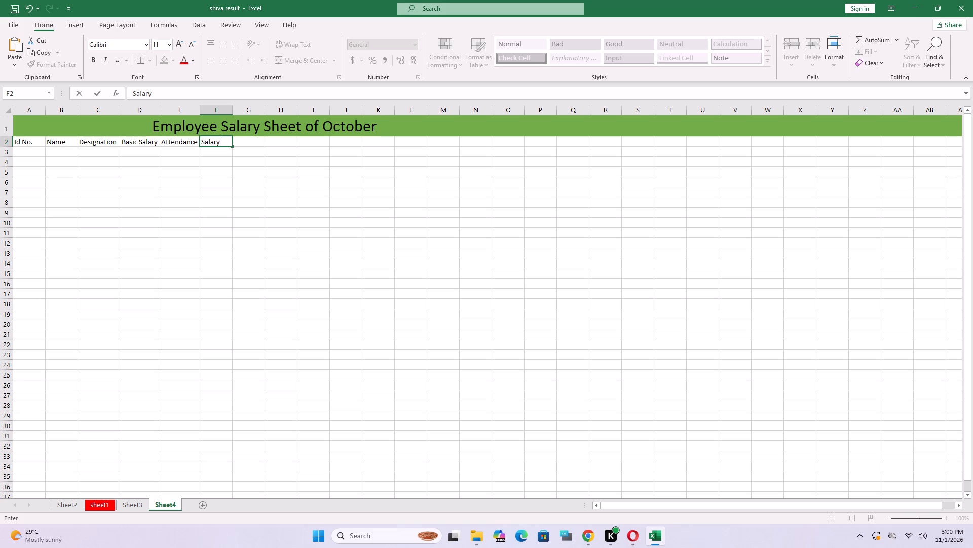
{"action": "key", "text": "space"}
{"action": "key", "text": "Right"}
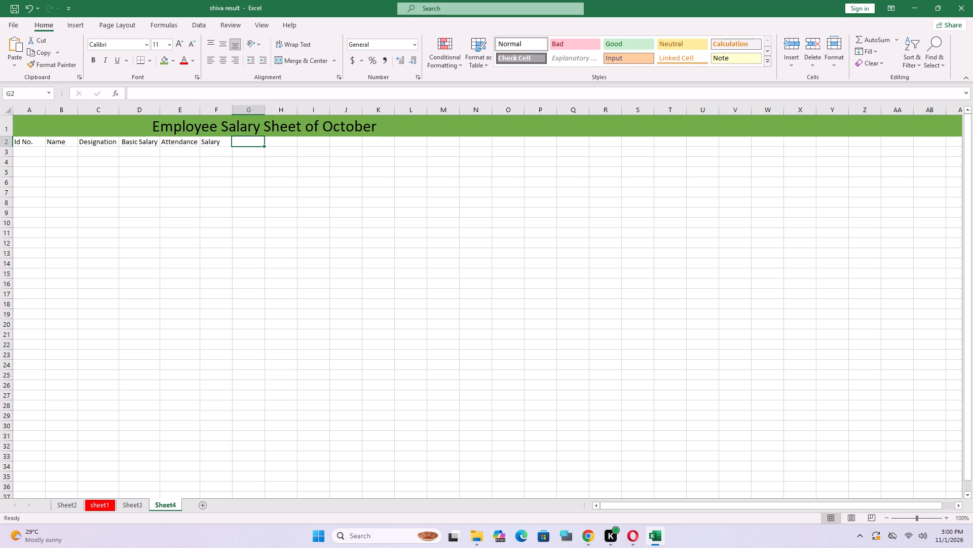
{"action": "key", "text": "Up"}
{"action": "key", "text": "Down"}
{"action": "key", "text": "shift+h"}
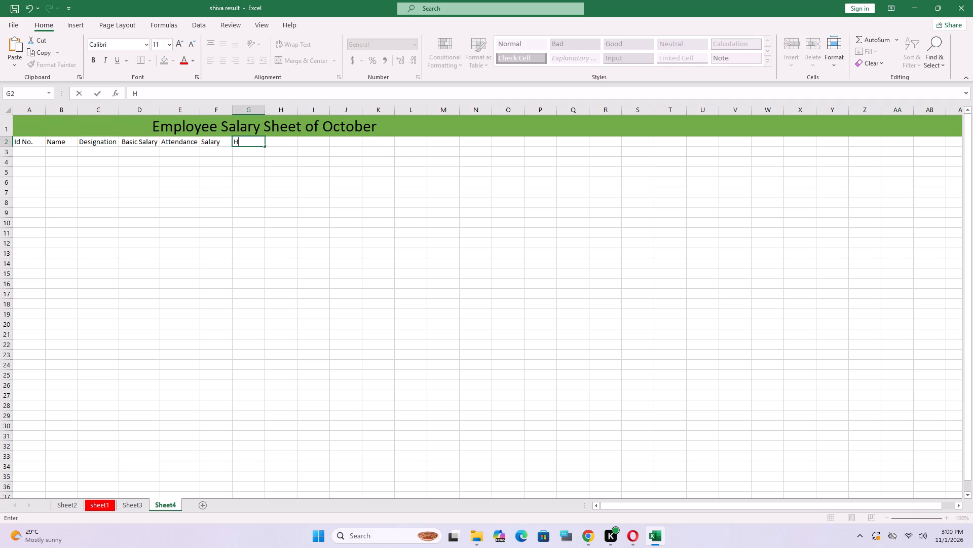
{"action": "key", "text": "shift+r"}
{"action": "key", "text": "shift+a"}
{"action": "key", "text": "space"}
{"action": "key", "text": "Right"}
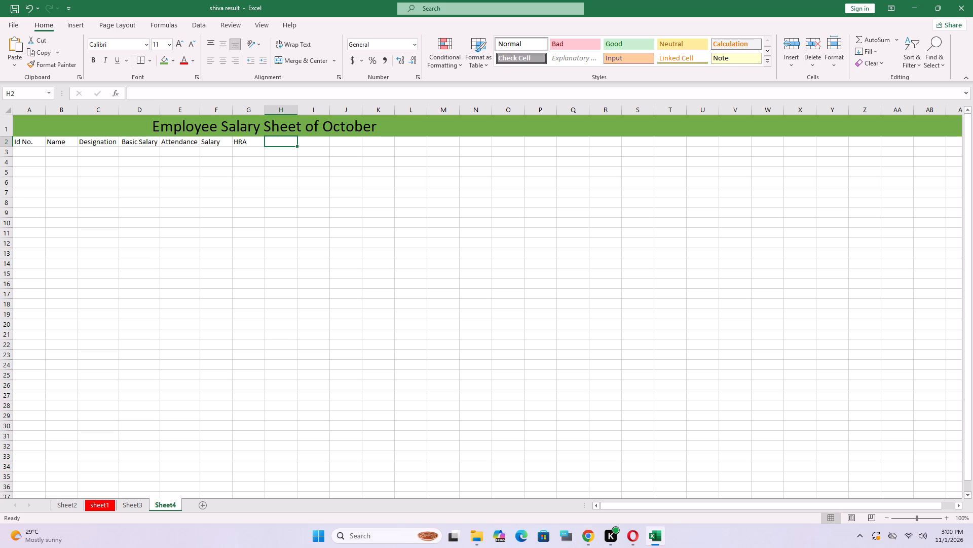
Enter the column heading "D.A" in cell H2.
{"action": "key", "text": "shift+d"}
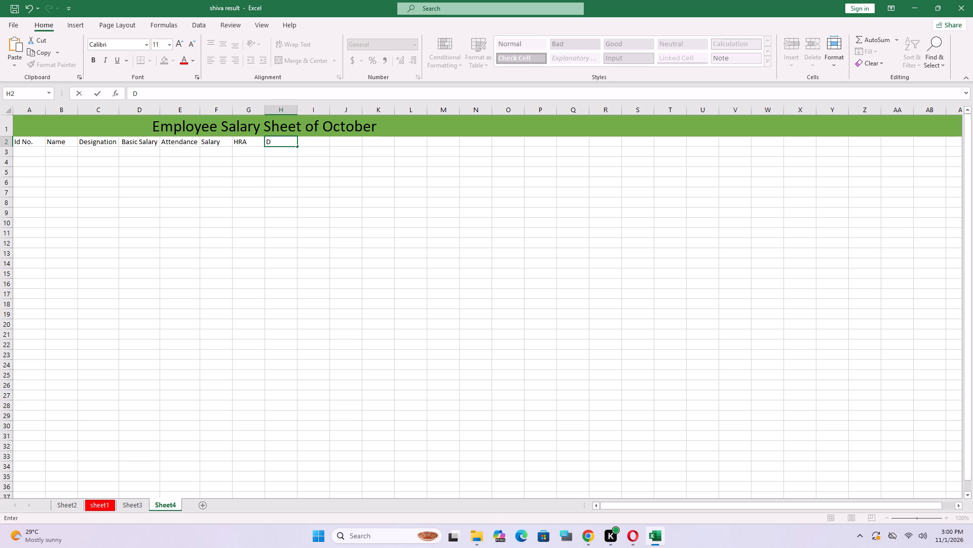
{"action": "key", "text": "shift+greater"}
{"action": "key", "text": "shift+a"}
{"action": "key", "text": "BackSpace"}
{"action": "key", "text": "BackSpace"}
{"action": "key", "text": "shift+greater"}
{"action": "key", "text": "BackSpace"}
{"action": "key", "text": "period"}
{"action": "key", "text": "shift+a"}
{"action": "key", "text": "Right"}
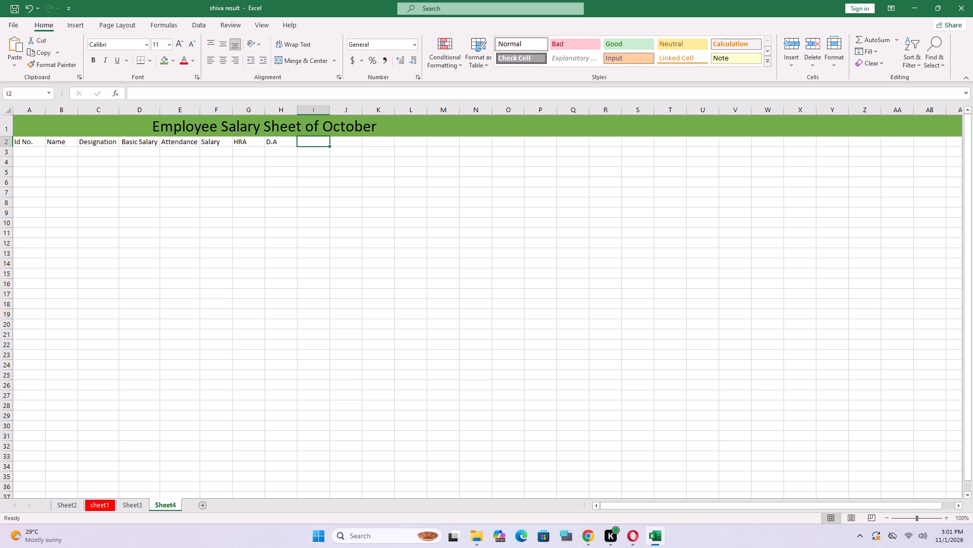
Enter the column heading "Convence" in cell I2.
{"action": "key", "text": "shift+c"}
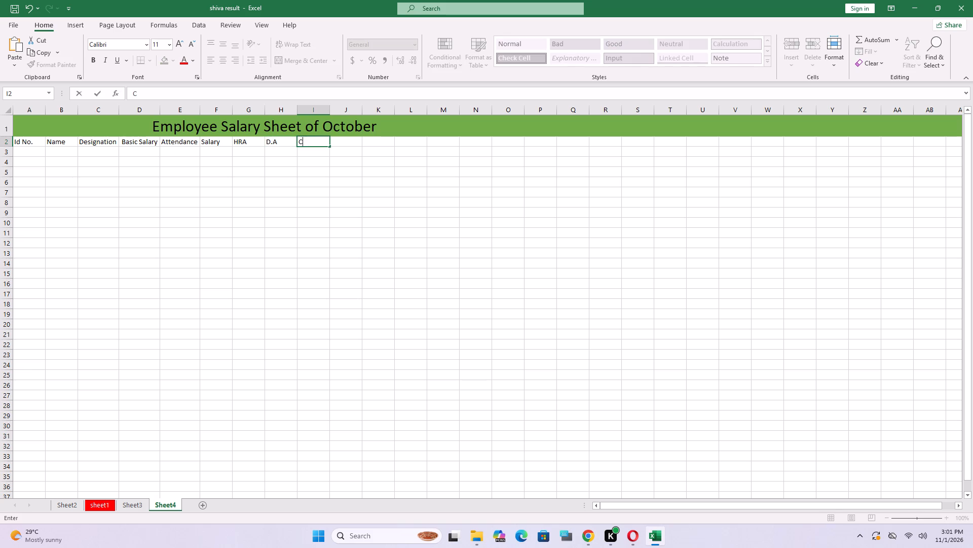
{"action": "key", "text": "o"}
{"action": "type", "text": "nve"}
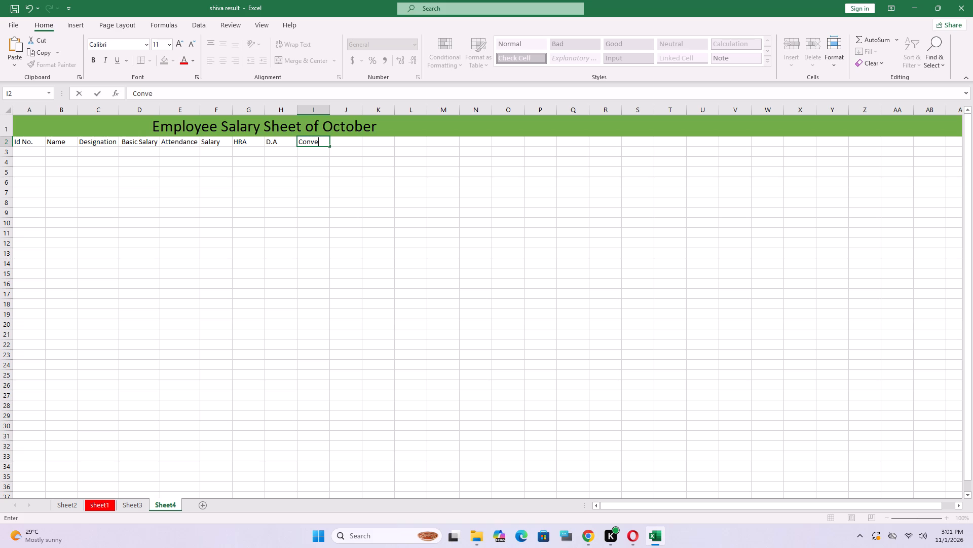
{"action": "type", "text": "nce"}
{"action": "key", "text": "Right"}
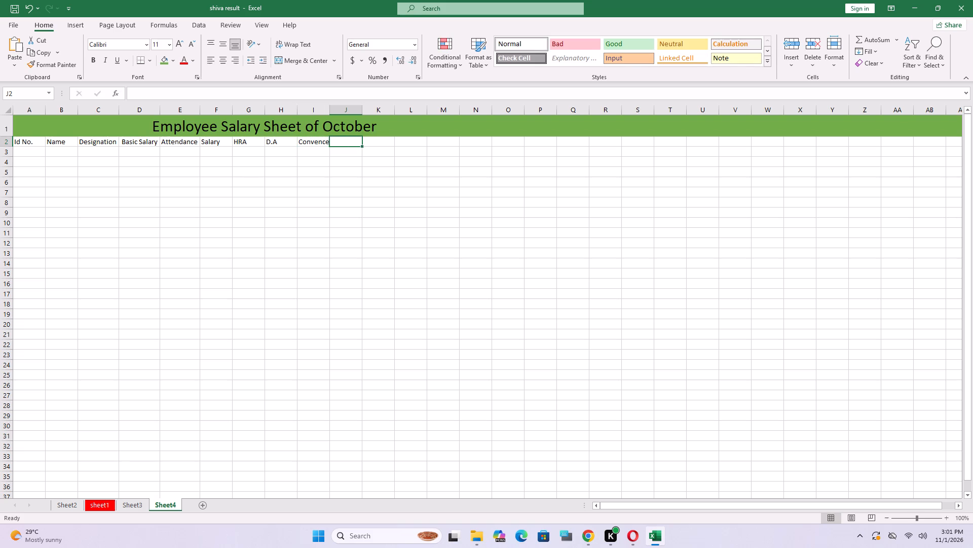
Enter the column heading "Overtime in Hrs." in cell J2.
{"action": "type", "text": "Over"}
{"action": "type", "text": "time"}
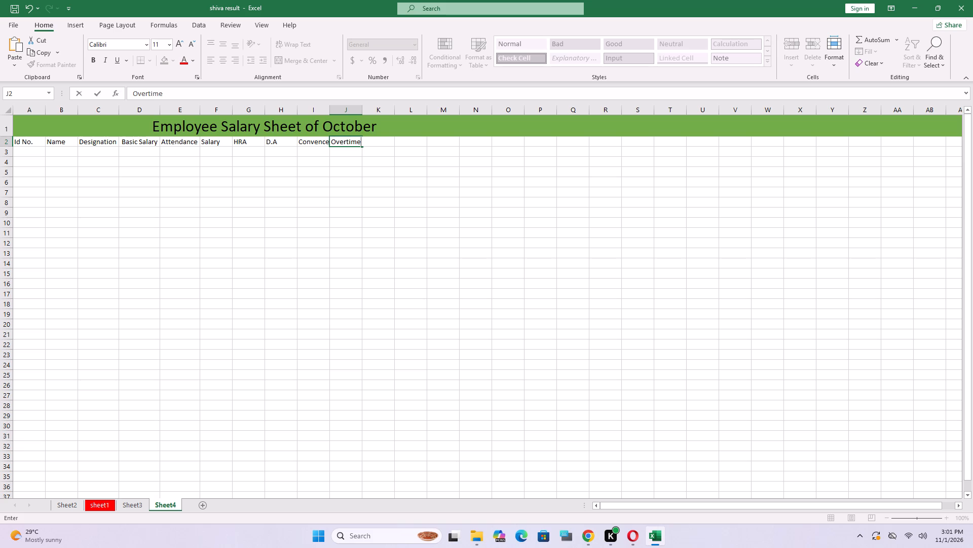
{"action": "key", "text": "space"}
{"action": "type", "text": "in"}
{"action": "key", "text": "space"}
{"action": "type", "text": "Hrs"}
{"action": "key", "text": "period"}
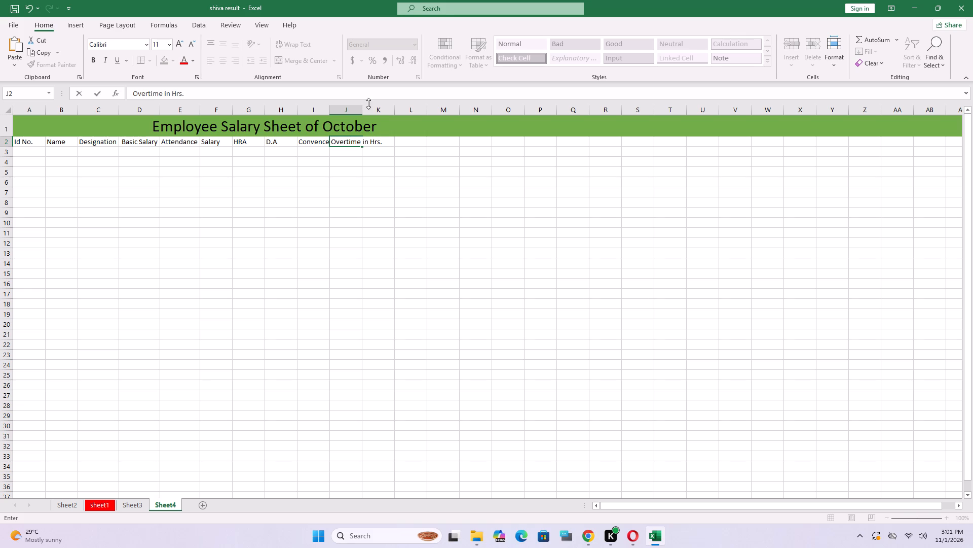
Widen column J to fit the "Overtime in Hrs." heading using AutoFit.
{"action": "double_click", "coordinate": [359, 106]}
{"action": "double_click", "coordinate": [361, 105]}
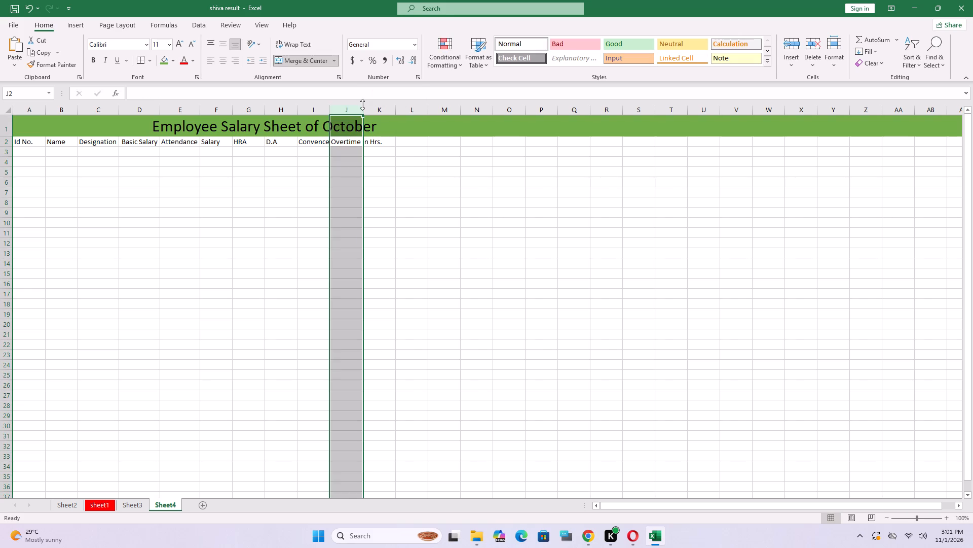
{"action": "left_click", "coordinate": [362, 104]}
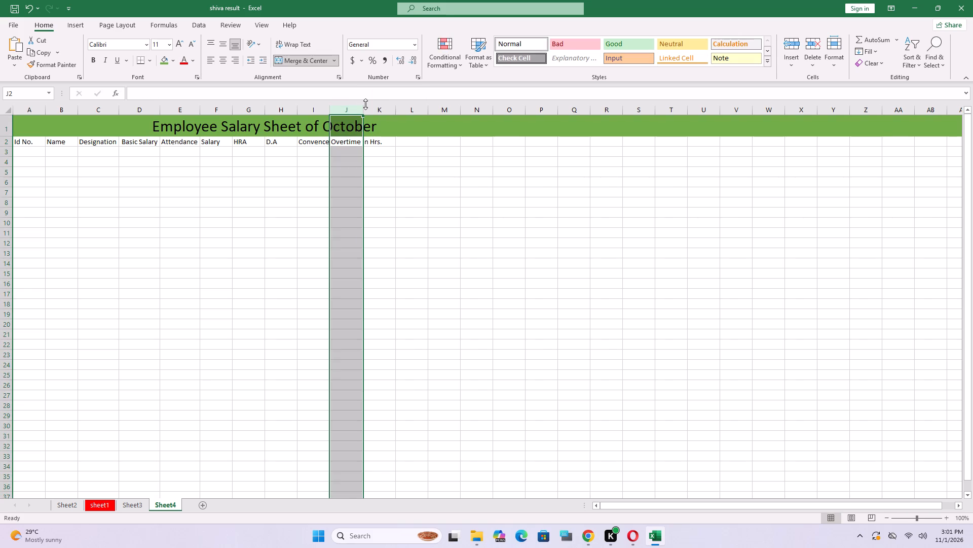
{"action": "left_click", "coordinate": [362, 102]}
{"action": "double_click", "coordinate": [362, 107]}
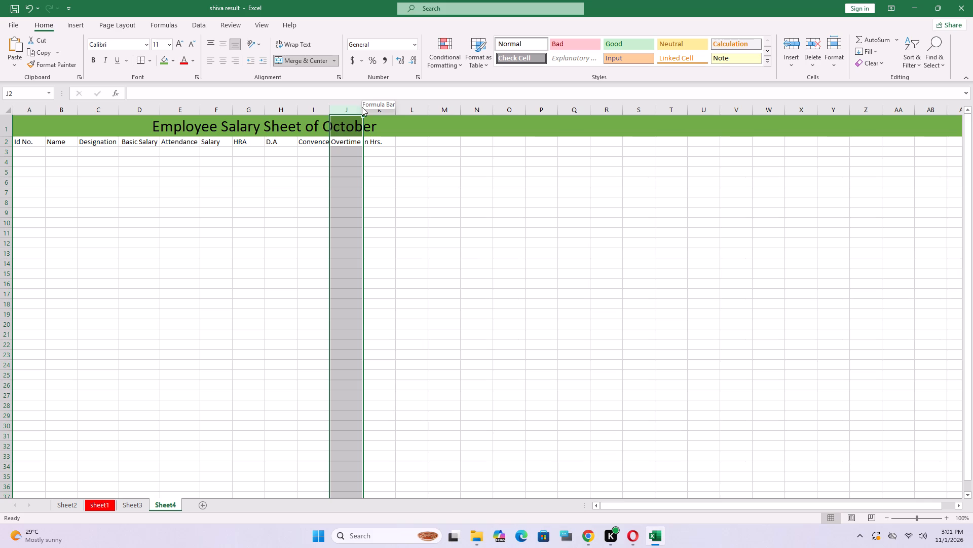
{"action": "triple_click", "coordinate": [364, 108]}
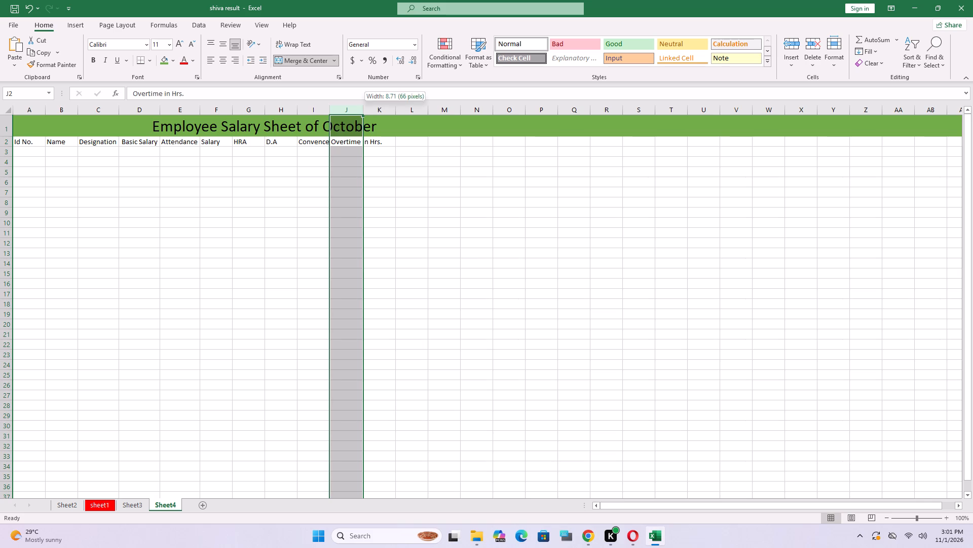
{"action": "triple_click", "coordinate": [361, 111]}
{"action": "left_click", "coordinate": [363, 111]}
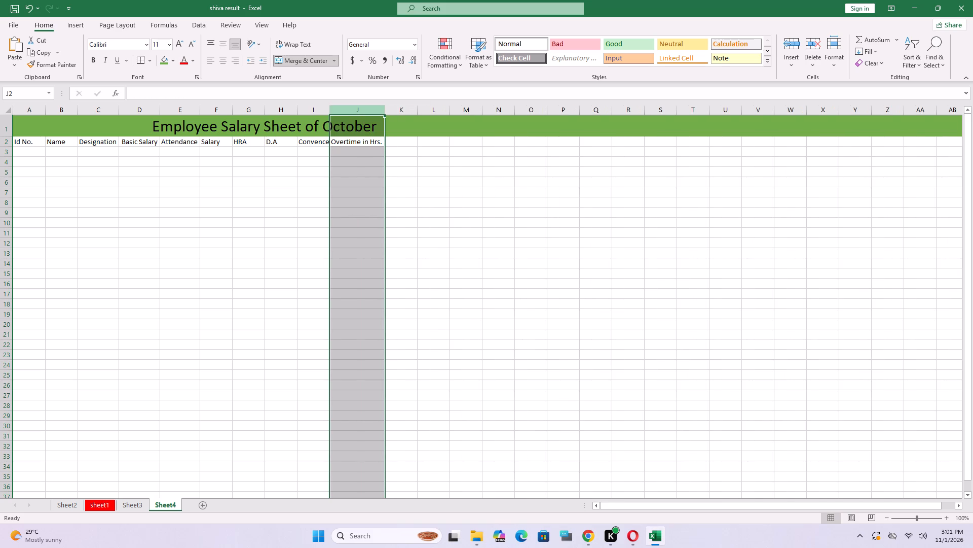
{"action": "left_click", "coordinate": [399, 142]}
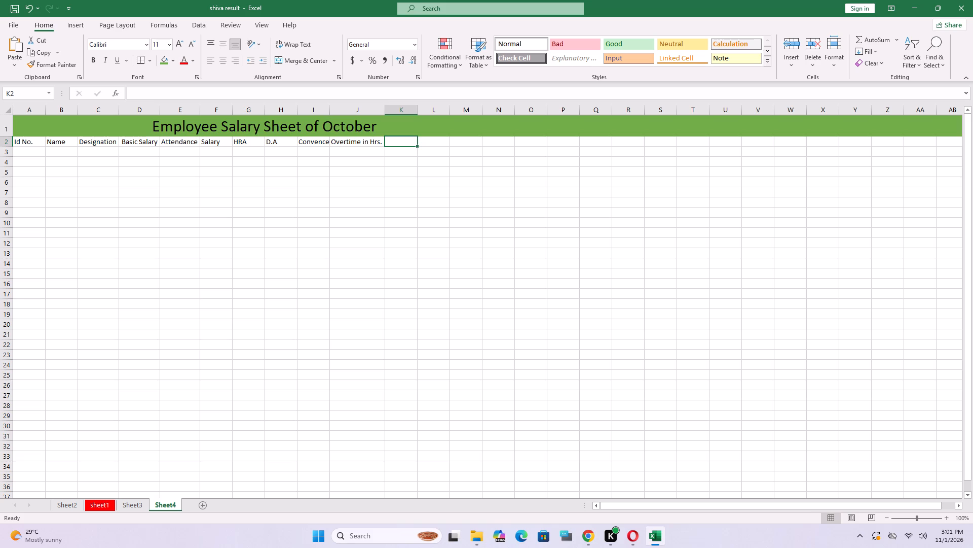
Merge cells I2 and J2 with Merge Cells, keeping only the "Convence" heading.
{"action": "left_click_drag", "start_coordinate": [300, 141], "coordinate": [355, 135]}
{"action": "left_click", "coordinate": [342, 145]}
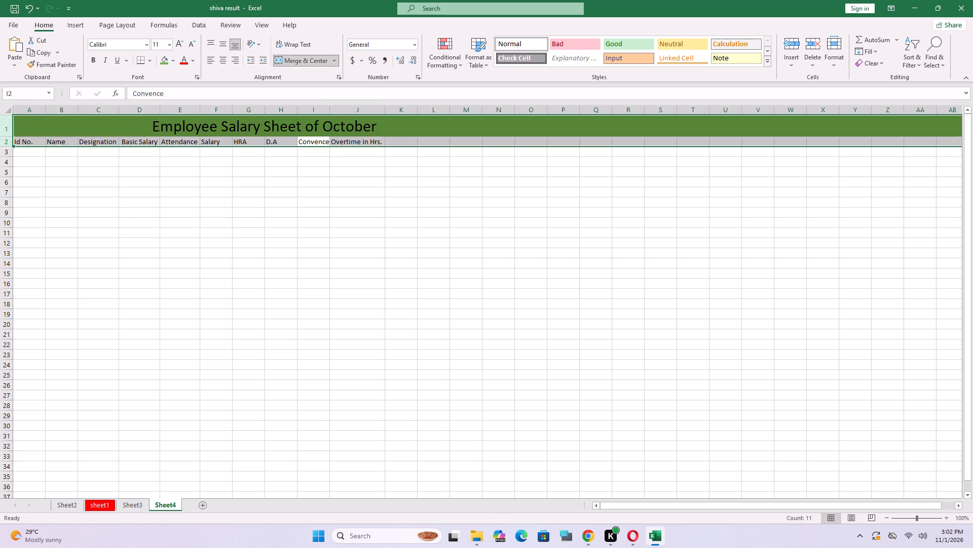
{"action": "left_click_drag", "start_coordinate": [324, 148], "coordinate": [321, 156]}
{"action": "left_click_drag", "start_coordinate": [299, 143], "coordinate": [342, 141]}
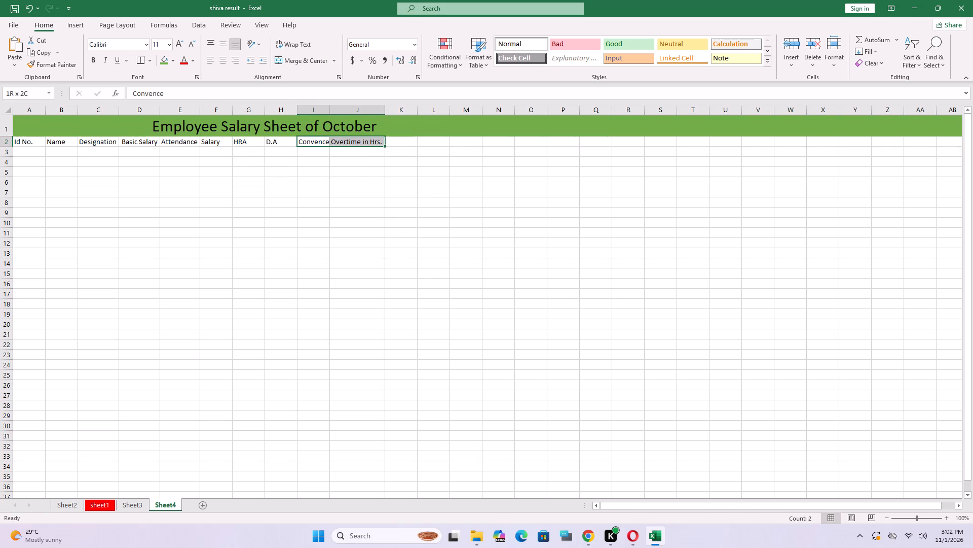
{"action": "left_click_drag", "start_coordinate": [342, 141], "coordinate": [350, 142]}
{"action": "left_click", "coordinate": [331, 60]}
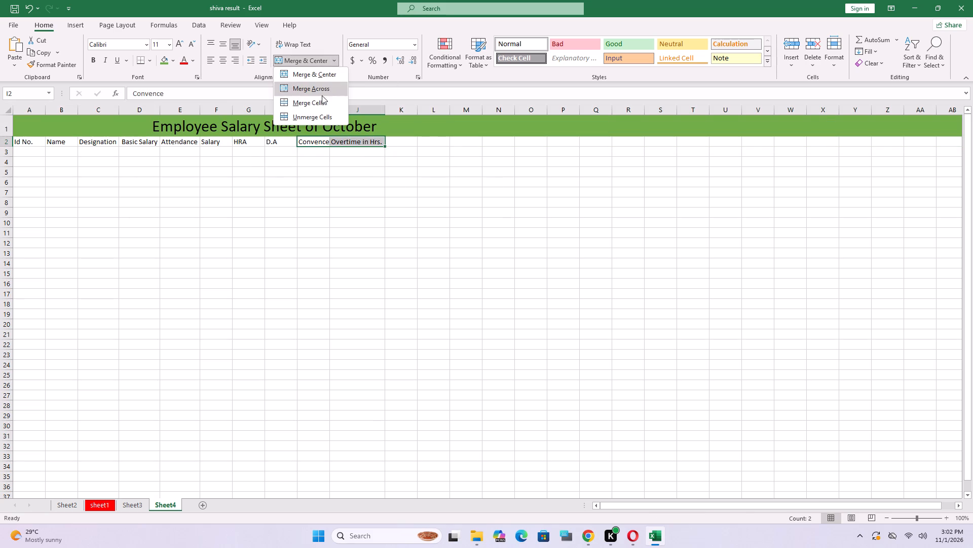
{"action": "left_click", "coordinate": [319, 101]}
{"action": "left_click", "coordinate": [465, 292]}
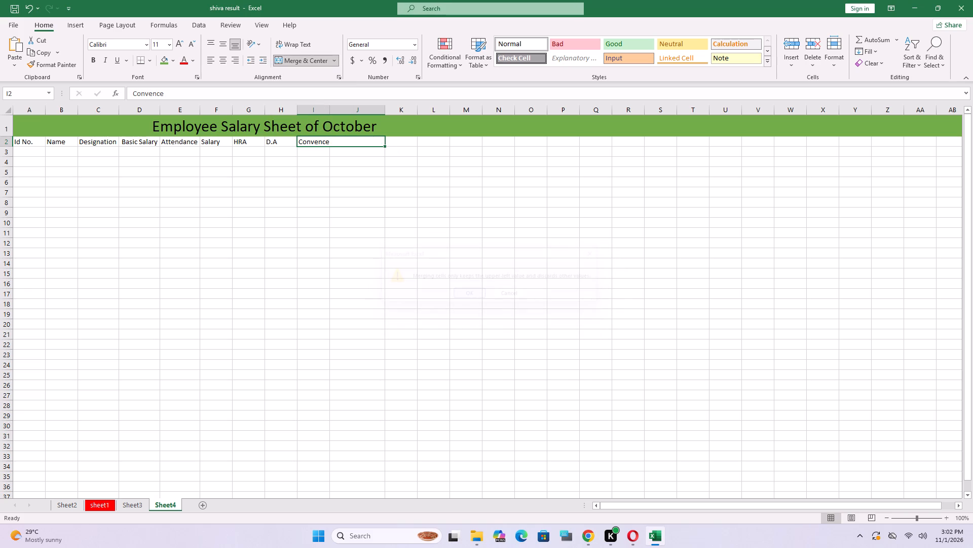
Merge cells E2 and F2 with Merge Cells, keeping only the "Attendance" heading.
{"action": "left_click_drag", "start_coordinate": [165, 143], "coordinate": [208, 146]}
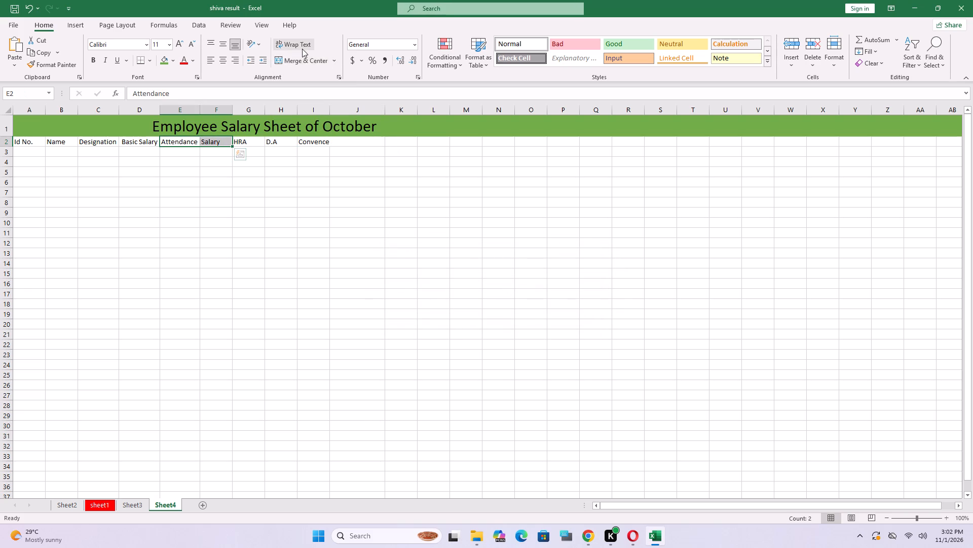
{"action": "left_click", "coordinate": [331, 58]}
{"action": "left_click", "coordinate": [313, 101]}
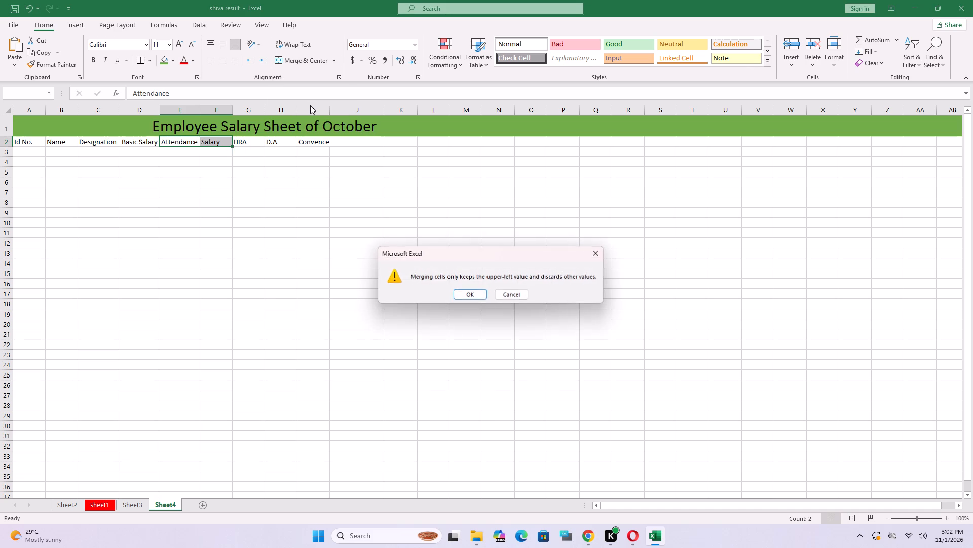
{"action": "left_click", "coordinate": [470, 291]}
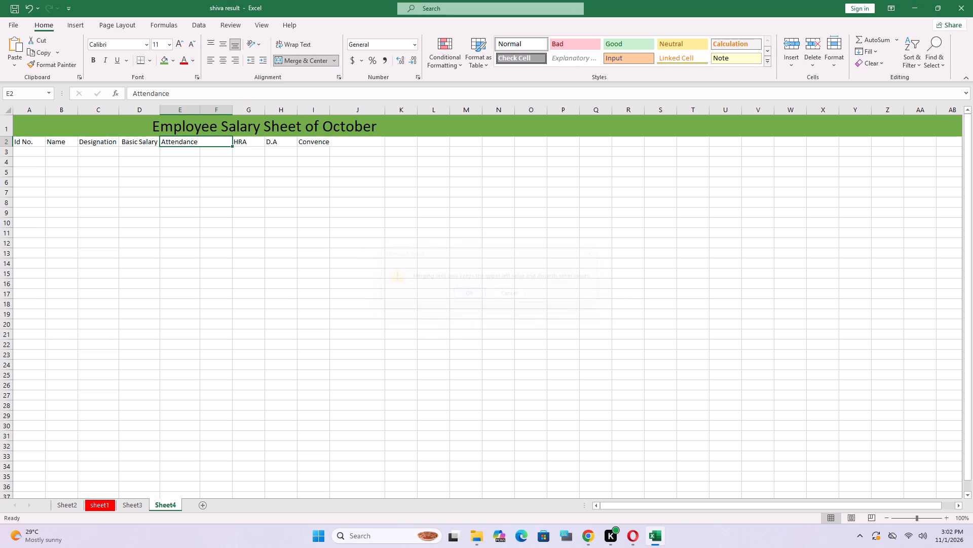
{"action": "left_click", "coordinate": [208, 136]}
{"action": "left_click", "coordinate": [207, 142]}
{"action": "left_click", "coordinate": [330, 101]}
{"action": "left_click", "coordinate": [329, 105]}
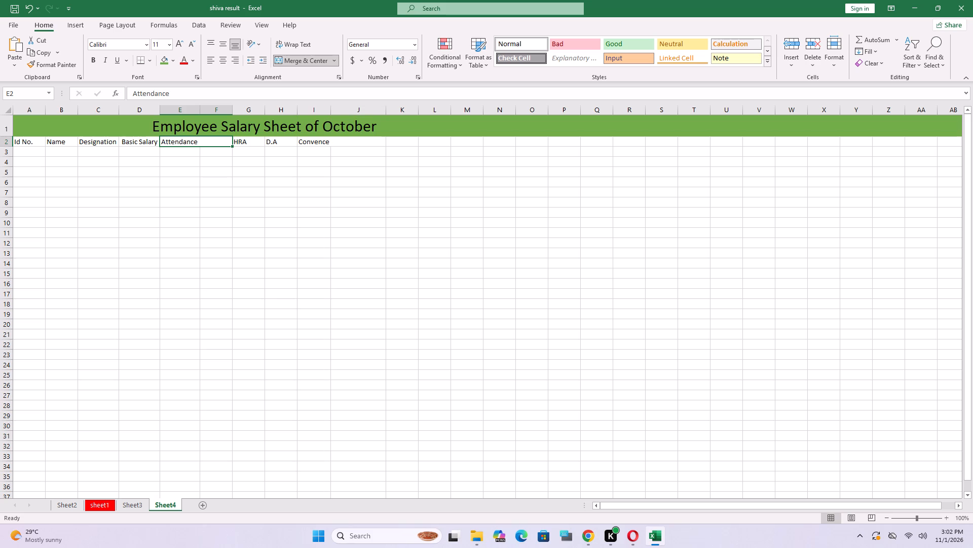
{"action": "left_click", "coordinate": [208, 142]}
AutoFit the width of column E to the "Attendance" heading.
{"action": "double_click", "coordinate": [198, 108]}
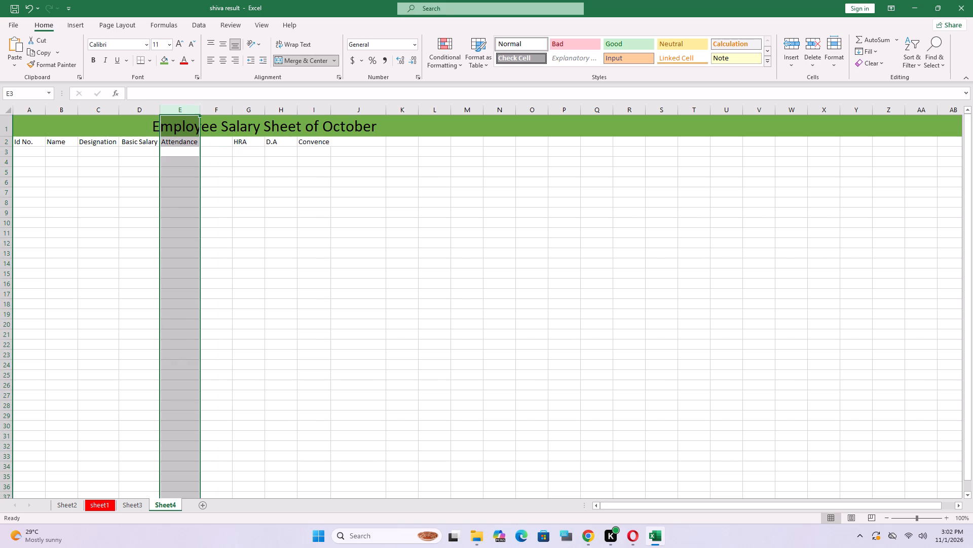
{"action": "left_click", "coordinate": [198, 106]}
{"action": "left_click", "coordinate": [199, 106]}
{"action": "left_click", "coordinate": [199, 106]}
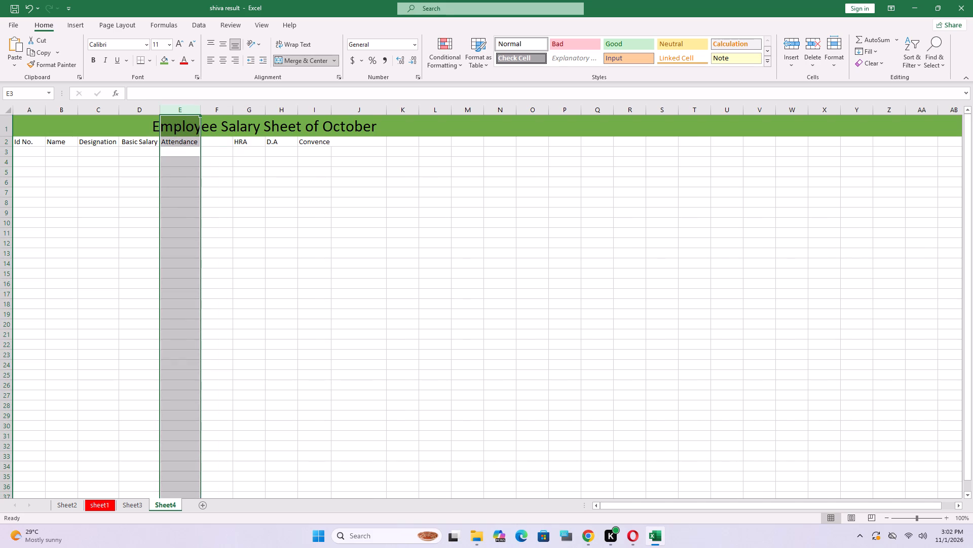
{"action": "left_click", "coordinate": [199, 112]}
{"action": "left_click", "coordinate": [221, 140]}
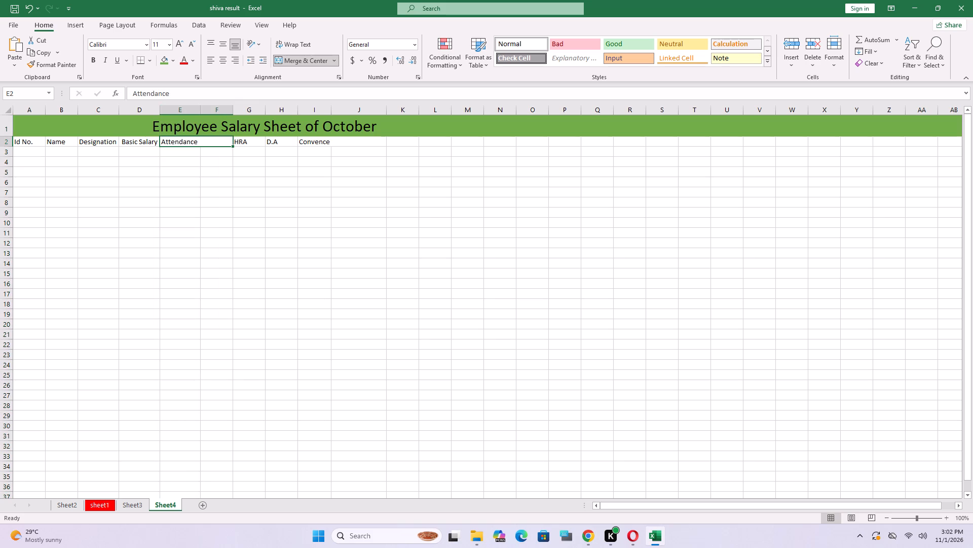
{"action": "left_click_drag", "start_coordinate": [195, 113], "coordinate": [202, 110]}
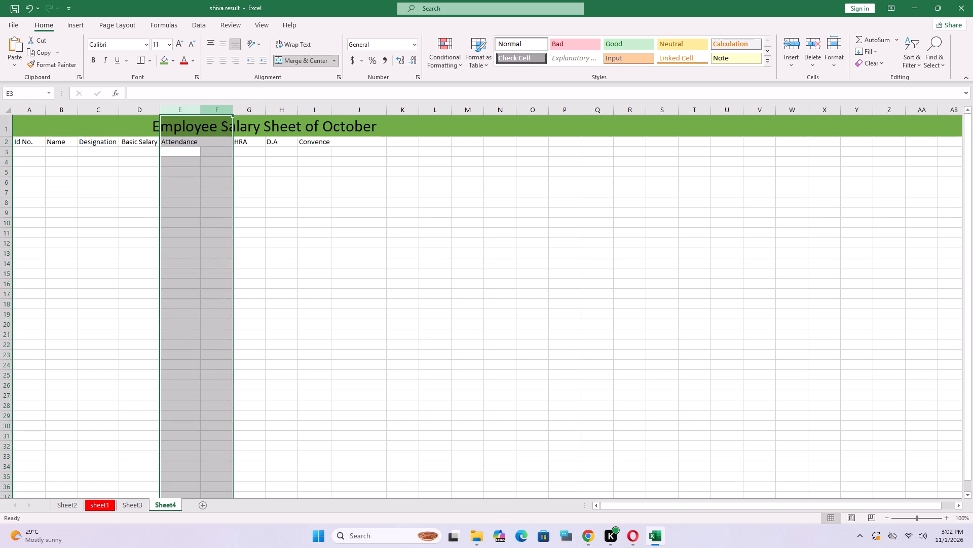
{"action": "left_click", "coordinate": [207, 115]}
{"action": "left_click", "coordinate": [199, 117]}
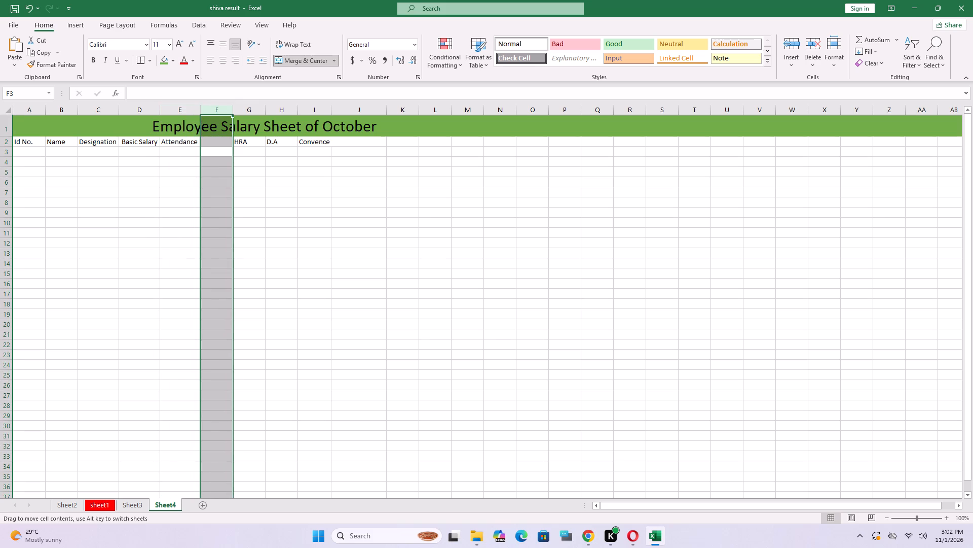
Clear the "HRA", "D.A" and "Convence" headings from cells G2, H2 and the merged I2:J2.
{"action": "left_click", "coordinate": [251, 137]}
{"action": "key", "text": "BackSpace"}
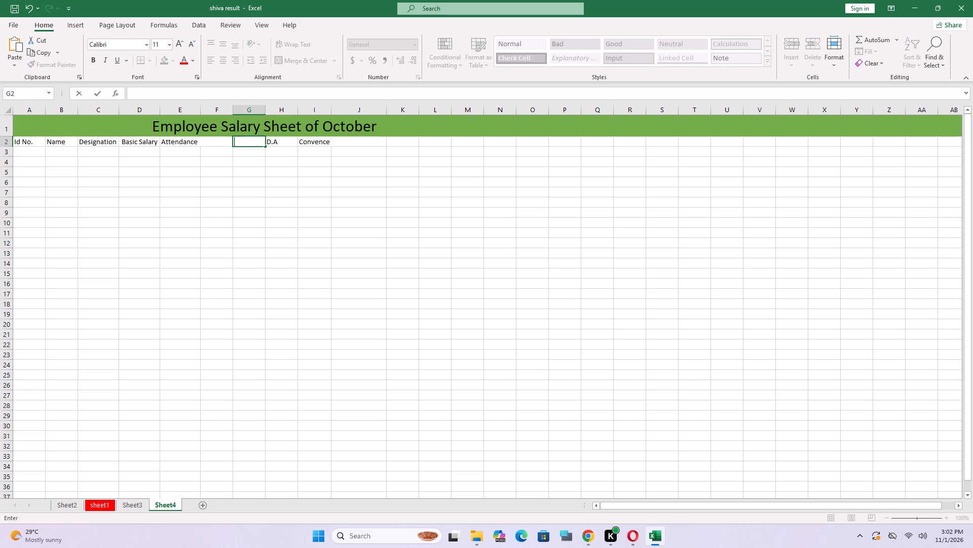
{"action": "left_click", "coordinate": [280, 143]}
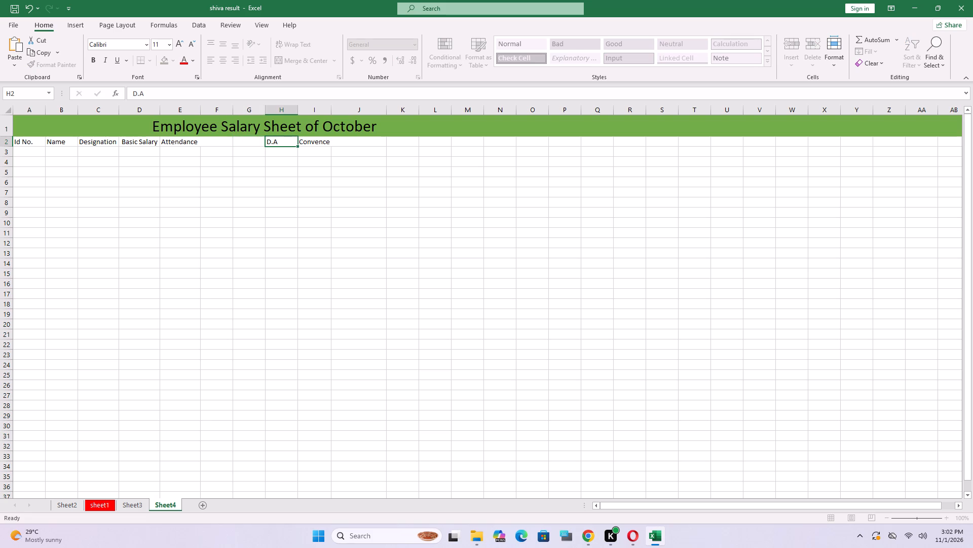
{"action": "key", "text": "BackSpace"}
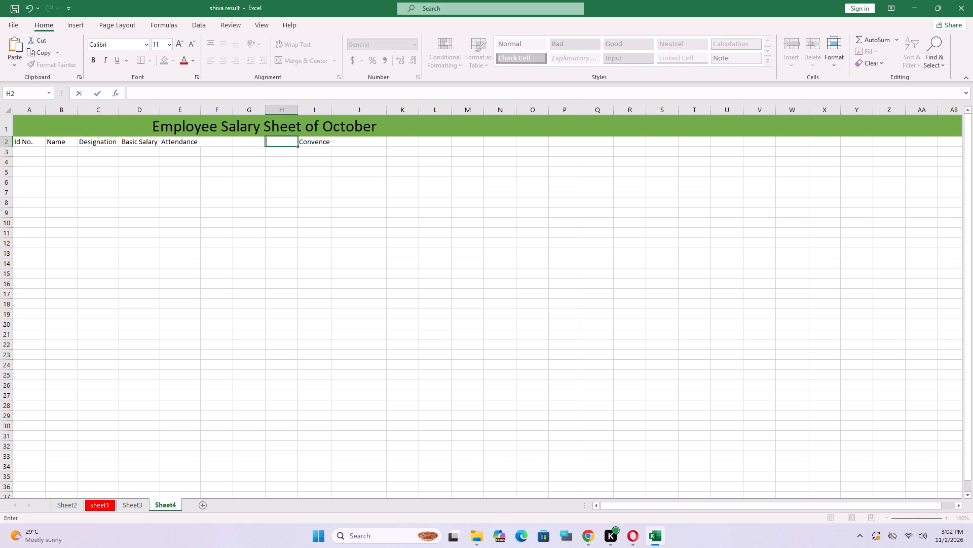
{"action": "left_click", "coordinate": [323, 140]}
{"action": "key", "text": "BackSpace"}
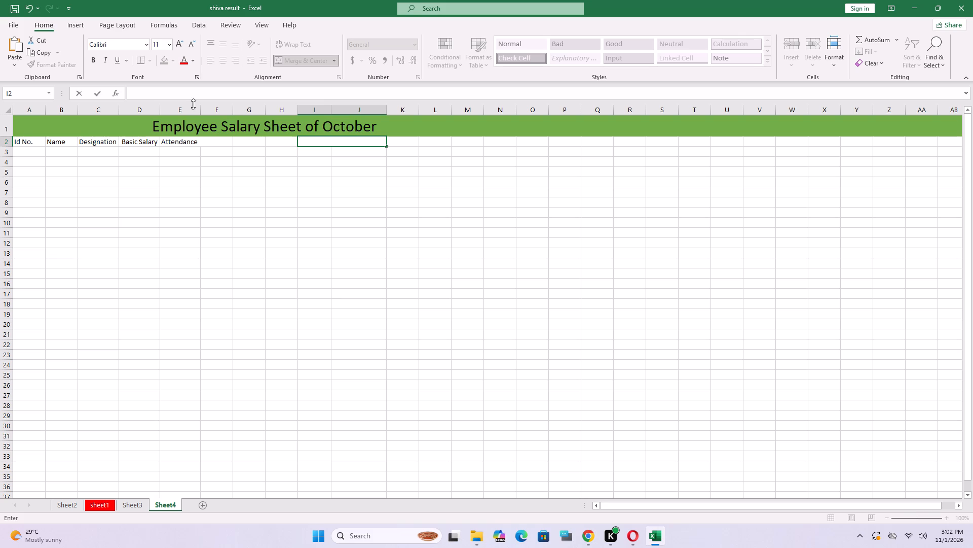
Unmerge the "Attendance" heading cell back into separate cells E2 and F2.
{"action": "left_click", "coordinate": [200, 139]}
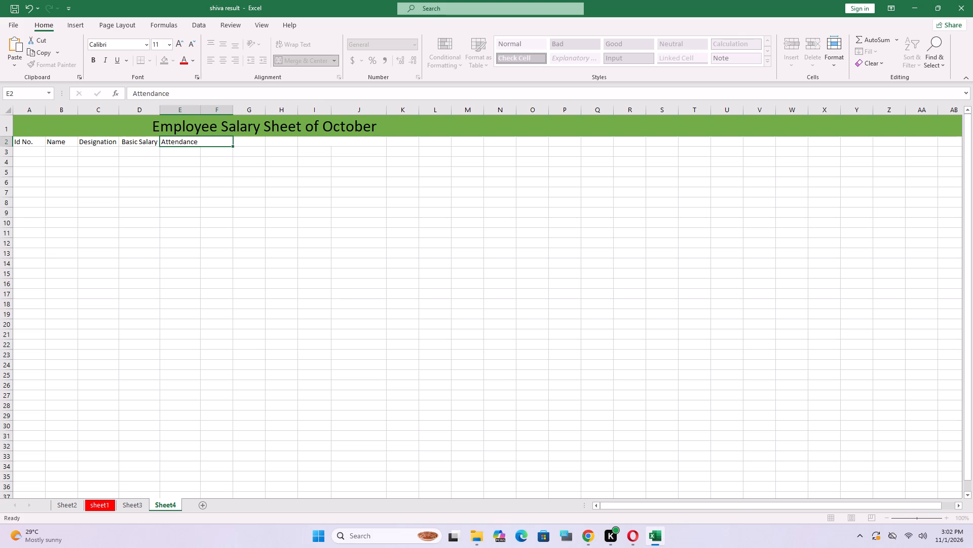
{"action": "left_click", "coordinate": [334, 60]}
{"action": "left_click", "coordinate": [302, 72]}
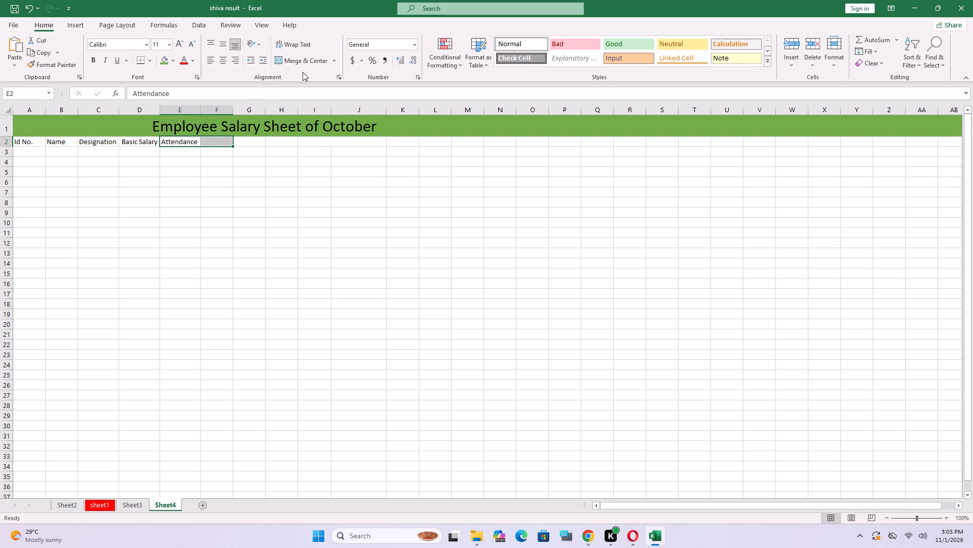
{"action": "left_click", "coordinate": [215, 145]}
{"action": "left_click", "coordinate": [213, 169]}
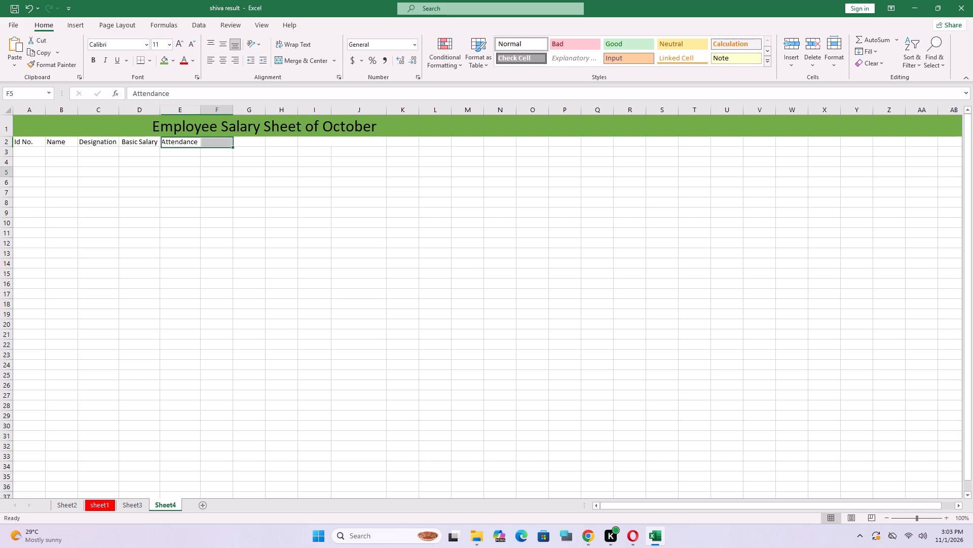
Enter the column heading "Salary" in cell F2.
{"action": "left_click", "coordinate": [209, 143]}
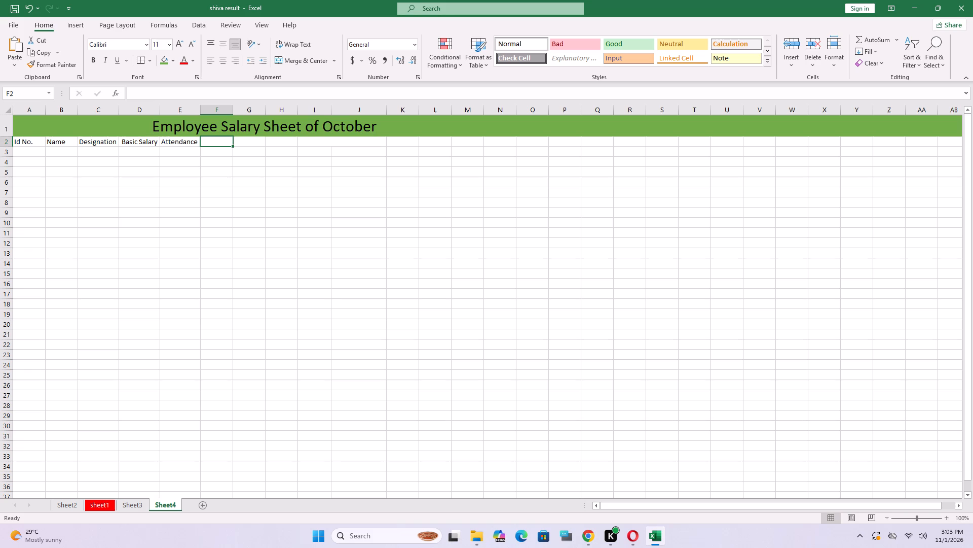
{"action": "type", "text": "Sa"}
{"action": "type", "text": "laey"}
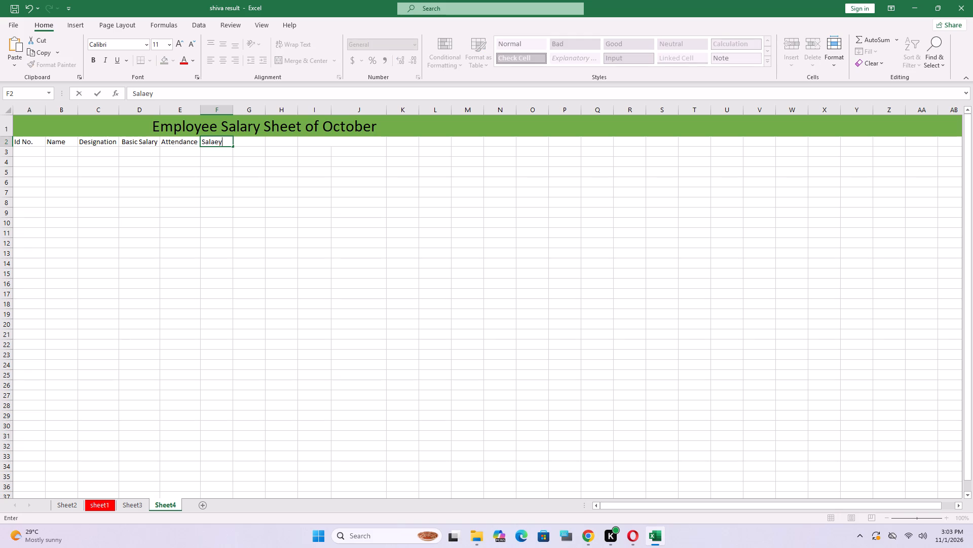
{"action": "key", "text": "BackSpace"}
{"action": "key", "text": "BackSpace"}
{"action": "key", "text": "BackSpace"}
{"action": "key", "text": "BackSpace"}
{"action": "type", "text": "la"}
{"action": "type", "text": "ry"}
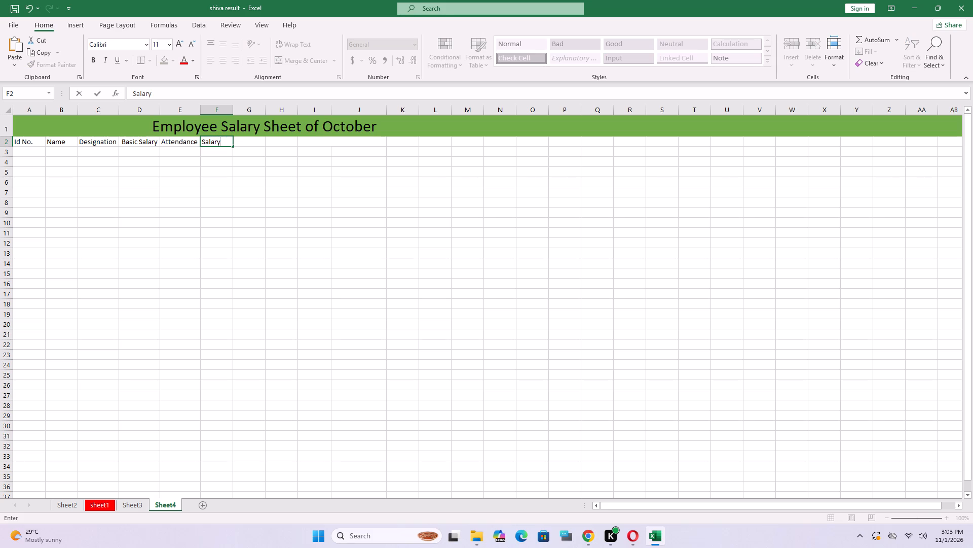
{"action": "left_click", "coordinate": [220, 148]}
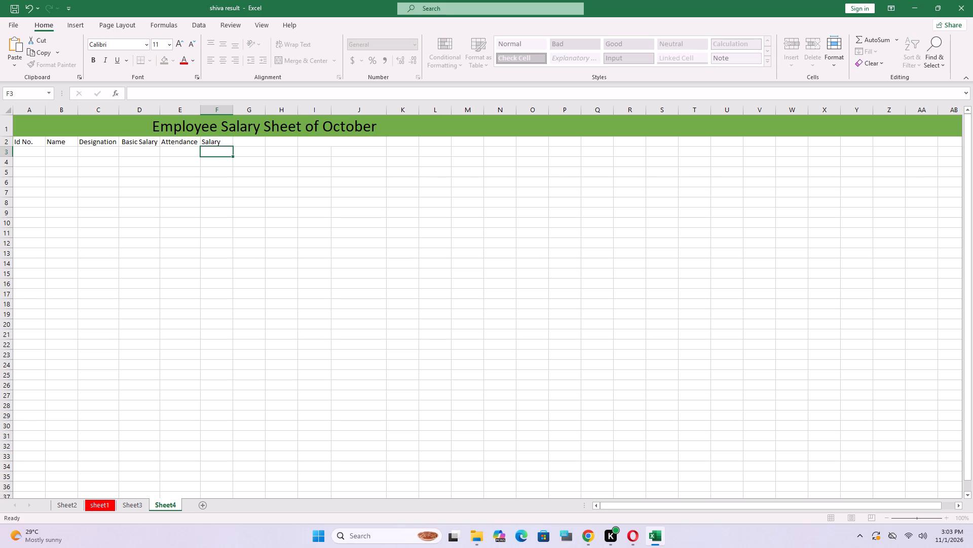
Enter the column heading "HRA" in cell G2.
{"action": "left_click", "coordinate": [248, 140]}
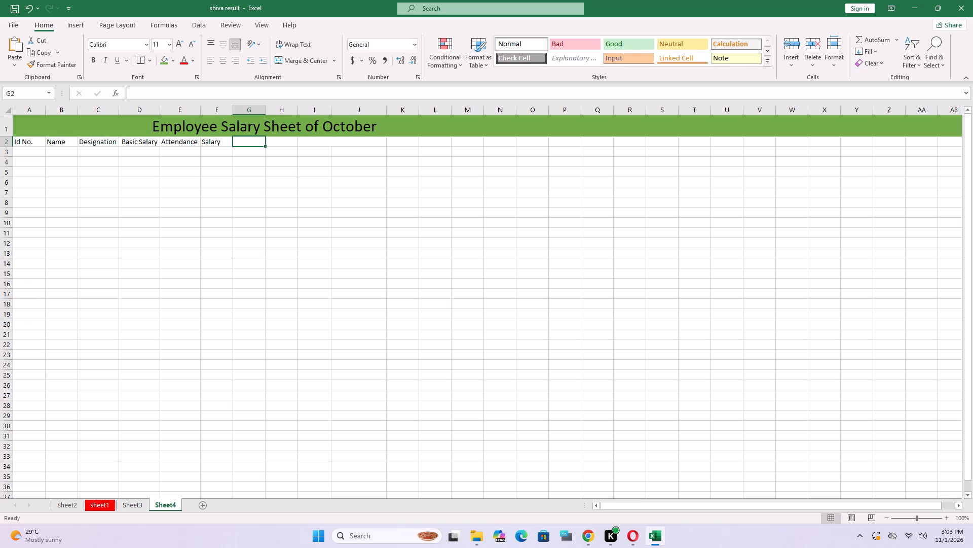
{"action": "type", "text": "HR"}
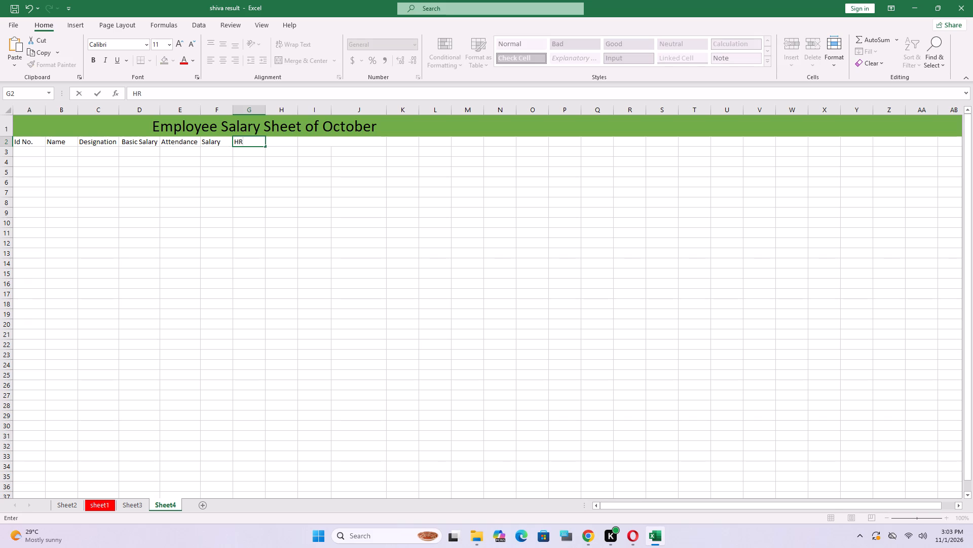
{"action": "key", "text": "shift+a"}
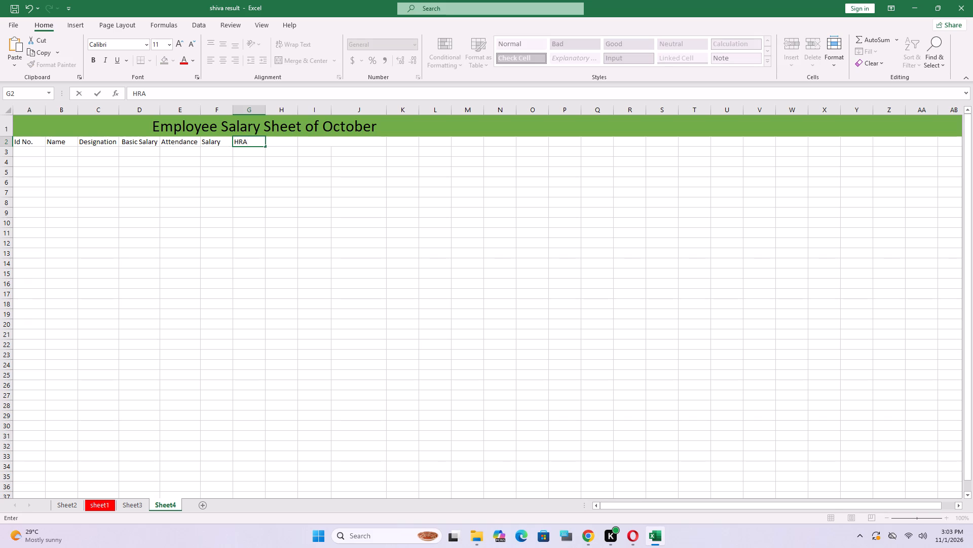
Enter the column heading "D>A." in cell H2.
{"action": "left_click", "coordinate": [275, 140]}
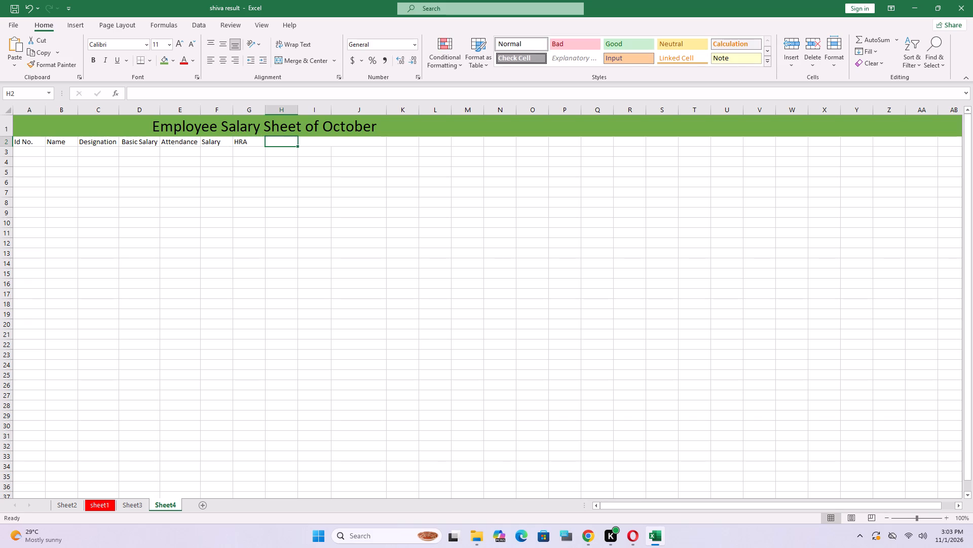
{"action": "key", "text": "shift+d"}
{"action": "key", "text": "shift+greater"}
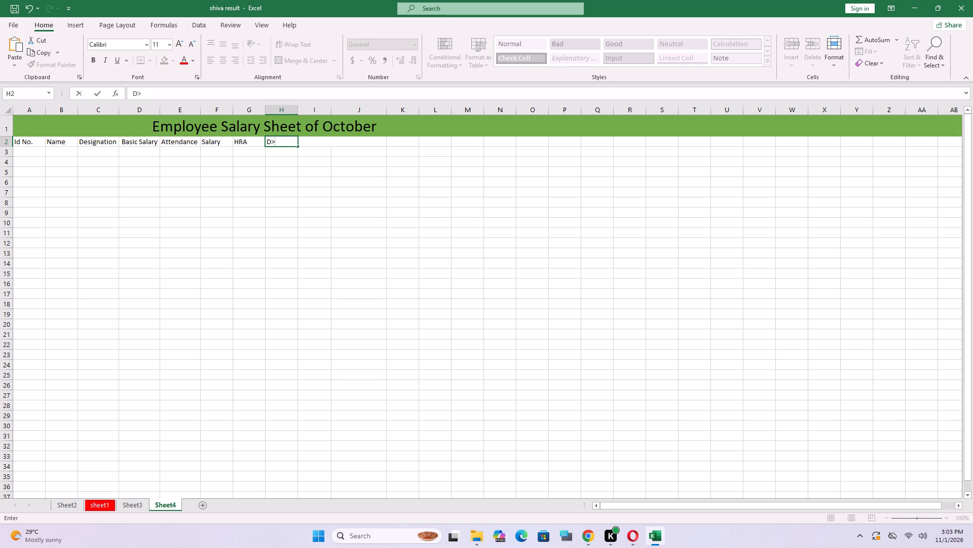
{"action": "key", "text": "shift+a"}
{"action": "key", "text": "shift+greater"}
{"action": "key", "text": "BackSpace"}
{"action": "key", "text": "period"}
Unmerge the empty heading cell I2:J2 back into separate cells I2 and J2.
{"action": "left_click", "coordinate": [304, 141]}
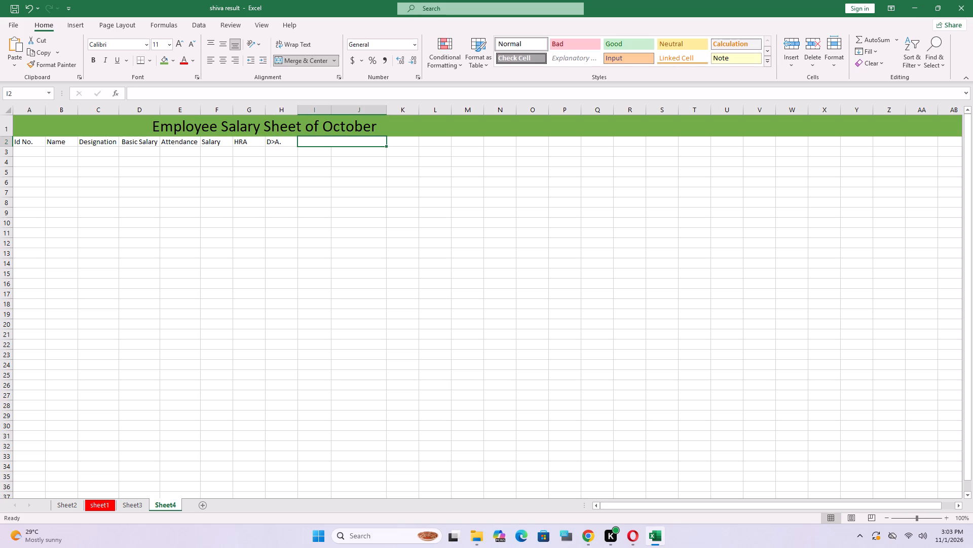
{"action": "left_click", "coordinate": [308, 138]}
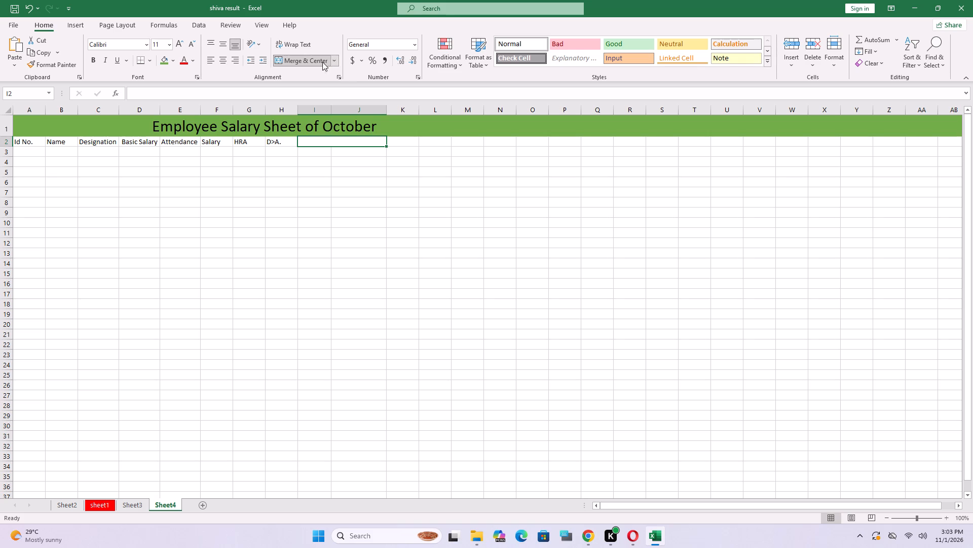
{"action": "left_click", "coordinate": [328, 63]}
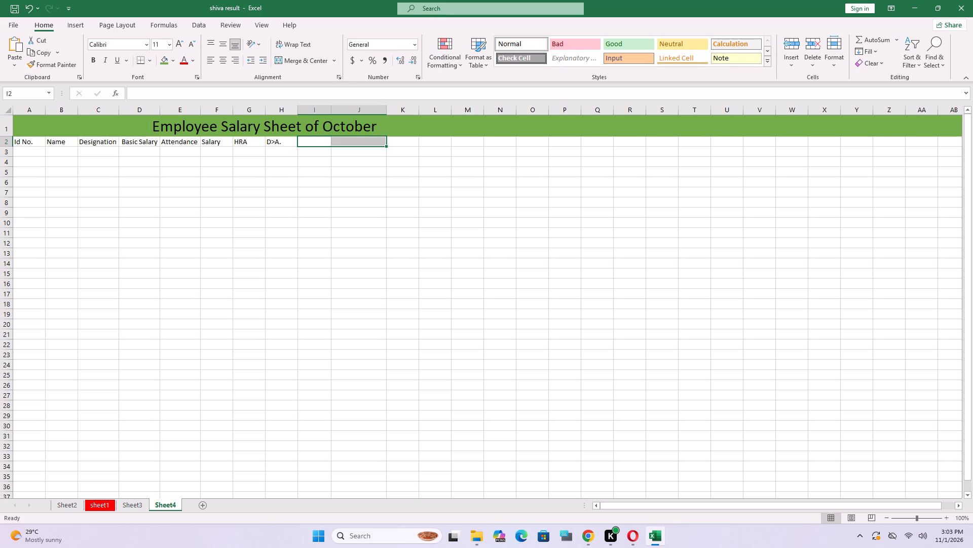
{"action": "left_click", "coordinate": [290, 126]}
{"action": "left_click", "coordinate": [306, 144]}
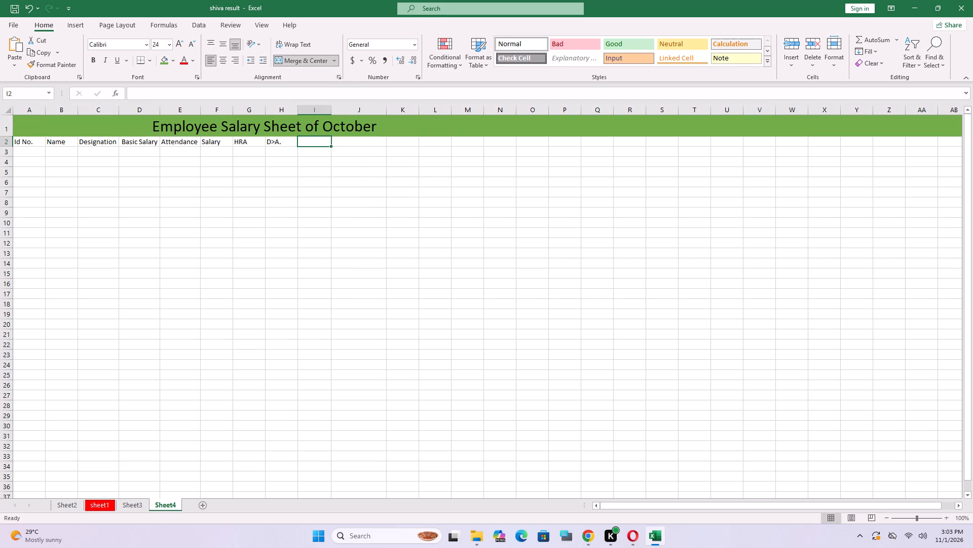
Replace the heading in cell H2 with "D.A.".
{"action": "left_click", "coordinate": [284, 146]}
{"action": "key", "text": "BackSpace"}
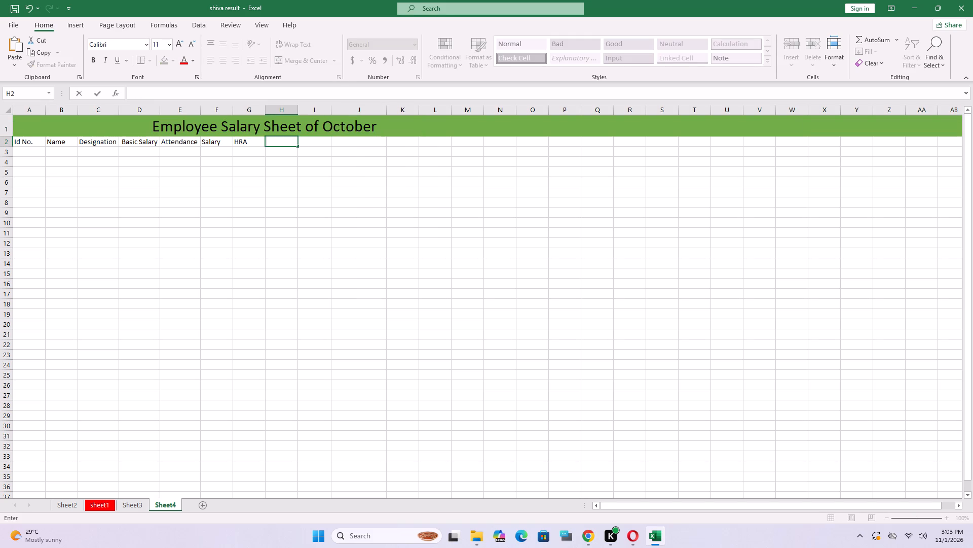
{"action": "type", "text": "D.A"}
{"action": "key", "text": "period"}
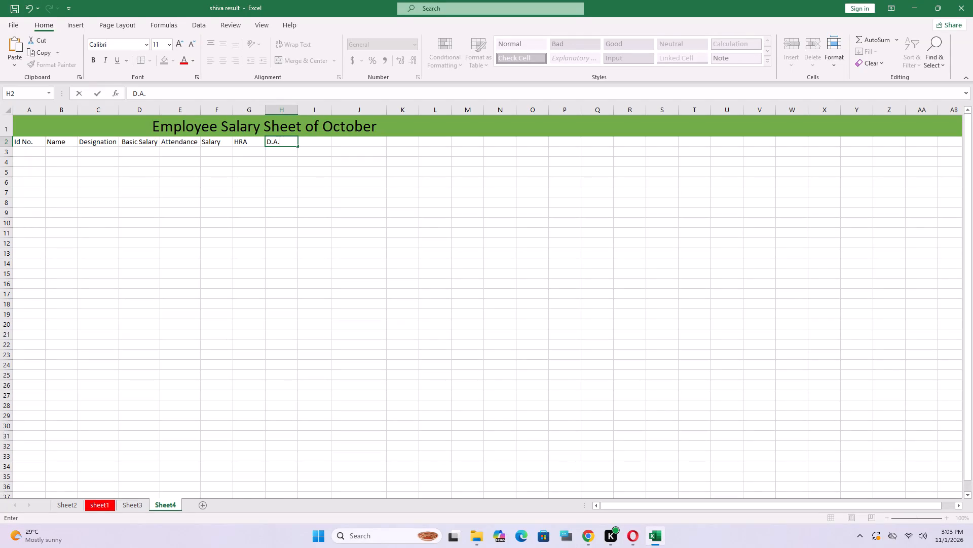
Enter the column heading "convence" in cell I2.
{"action": "left_click", "coordinate": [312, 140]}
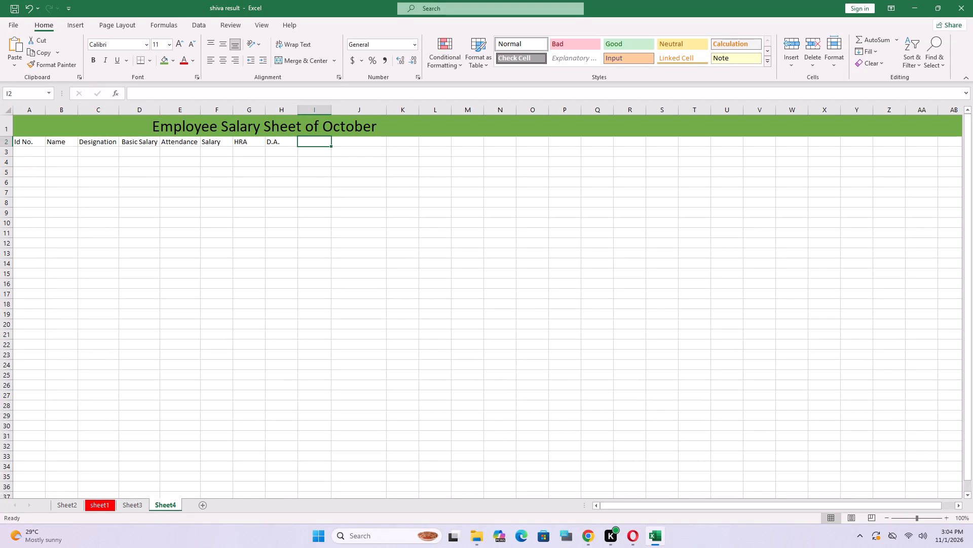
{"action": "type", "text": "con"}
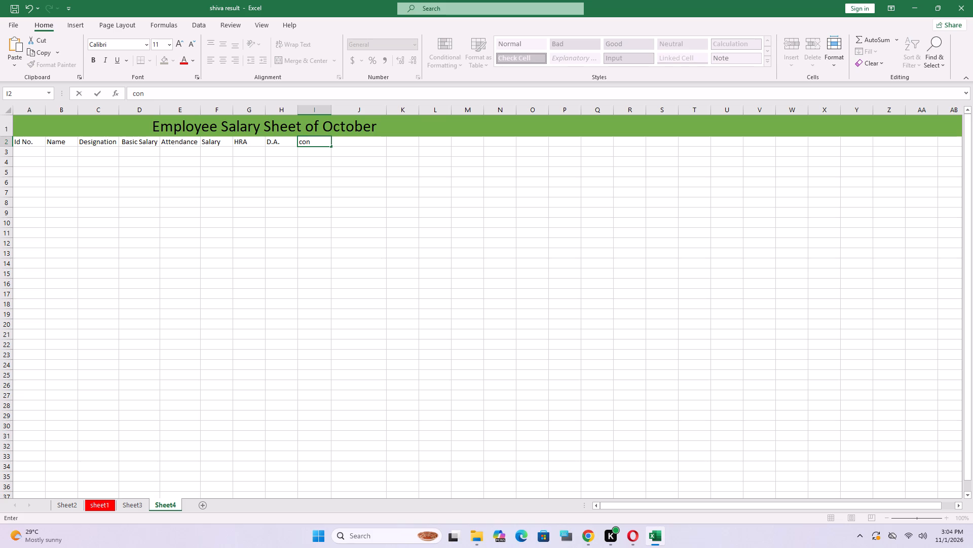
{"action": "type", "text": "ven"}
{"action": "type", "text": "ce"}
Enter the column heading "Overtime in Hrs." in cell J2.
{"action": "left_click", "coordinate": [343, 143]}
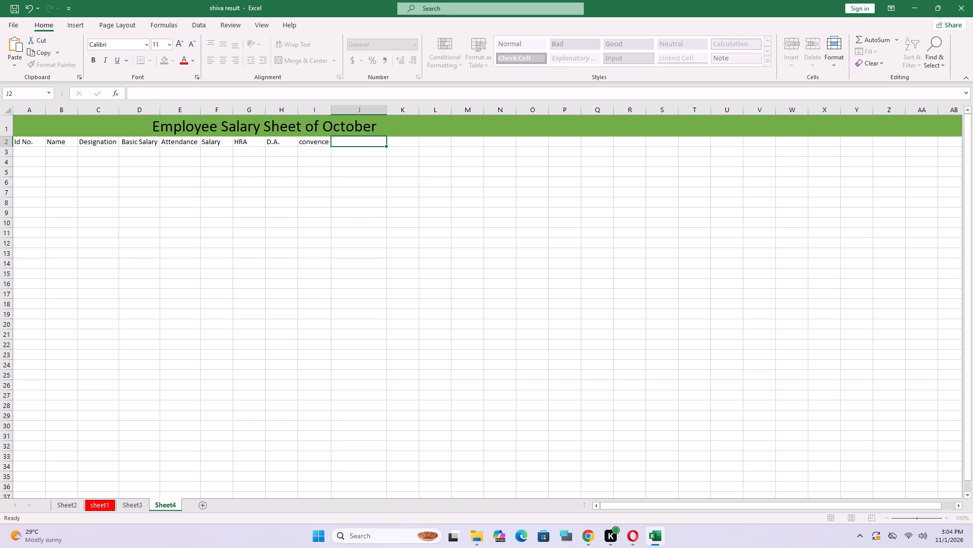
{"action": "key", "text": "shift+o"}
{"action": "key", "text": "v"}
{"action": "type", "text": "er"}
{"action": "type", "text": "ti"}
{"action": "key", "text": "m"}
{"action": "key", "text": "e"}
{"action": "key", "text": "space"}
{"action": "type", "text": "in"}
{"action": "key", "text": "space"}
{"action": "type", "text": "HR"}
{"action": "key", "text": "shift+BackSpace"}
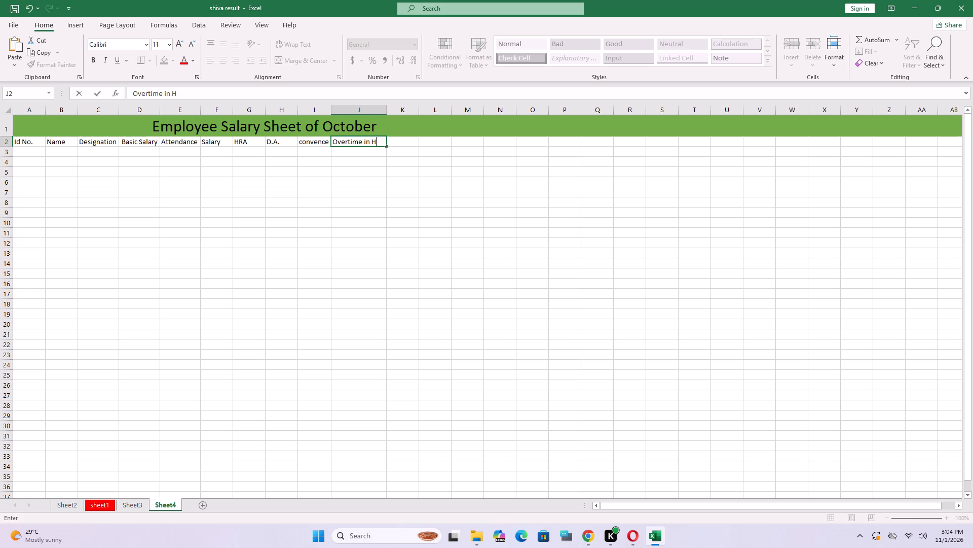
{"action": "type", "text": "rs"}
{"action": "key", "text": "period"}
{"action": "key", "text": "Right"}
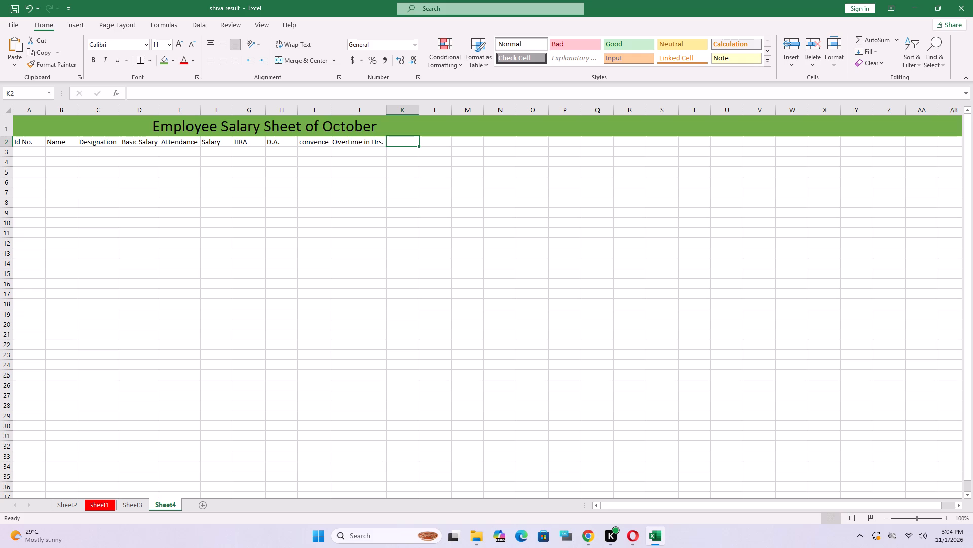
Enter the column heading "Overtime salary" in cell K2.
{"action": "key", "text": "shift+o"}
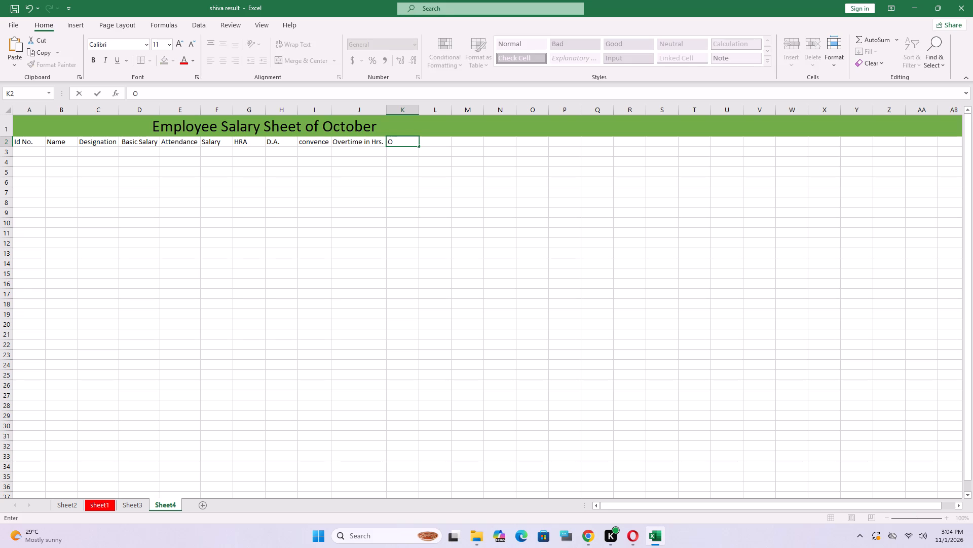
{"action": "type", "text": "ver"}
{"action": "type", "text": "tim"}
{"action": "key", "text": "e"}
{"action": "key", "text": "space"}
{"action": "key", "text": "BackSpace"}
{"action": "key", "text": "n"}
{"action": "key", "text": "BackSpace"}
{"action": "key", "text": "space"}
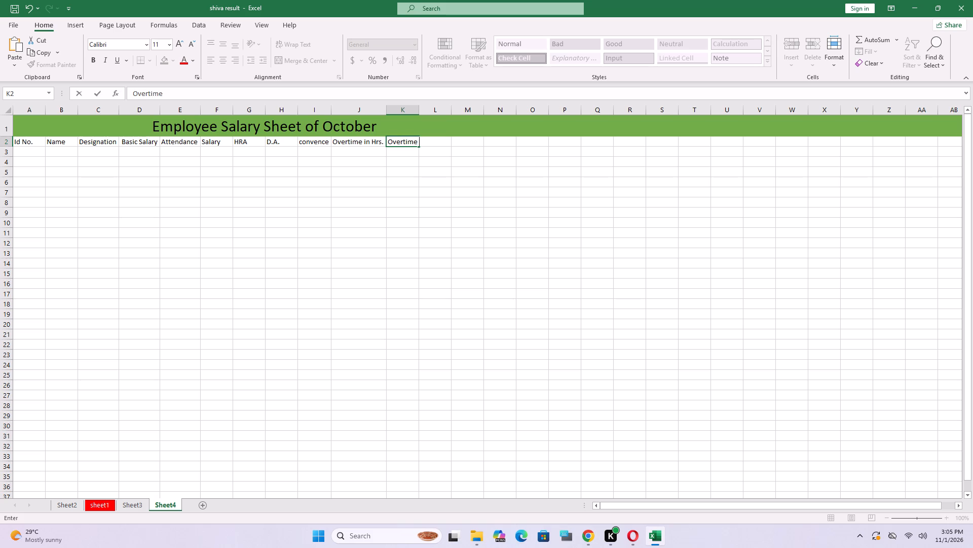
{"action": "type", "text": "salary"}
{"action": "key", "text": "Return"}
{"action": "key", "text": "Return"}
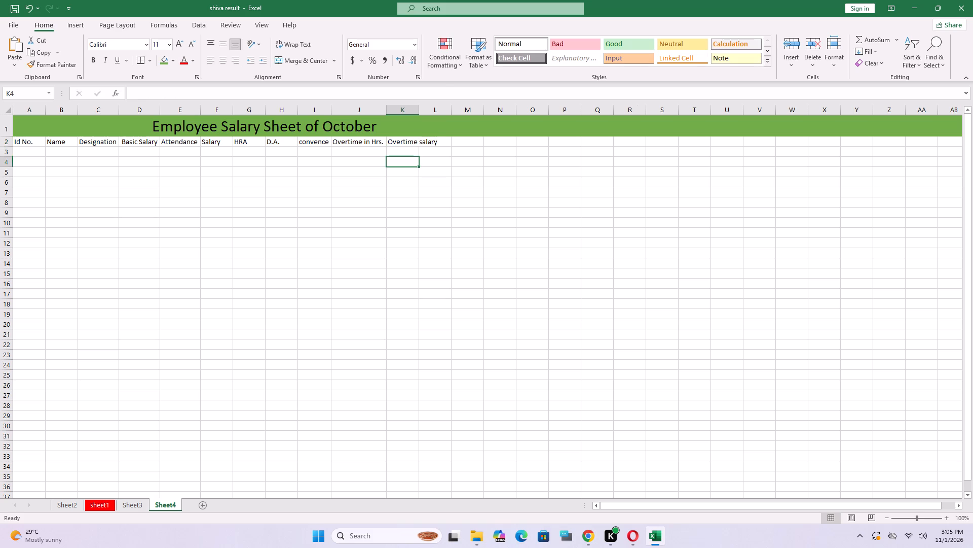
Fit the width of column K to its heading.
{"action": "left_click", "coordinate": [428, 139]}
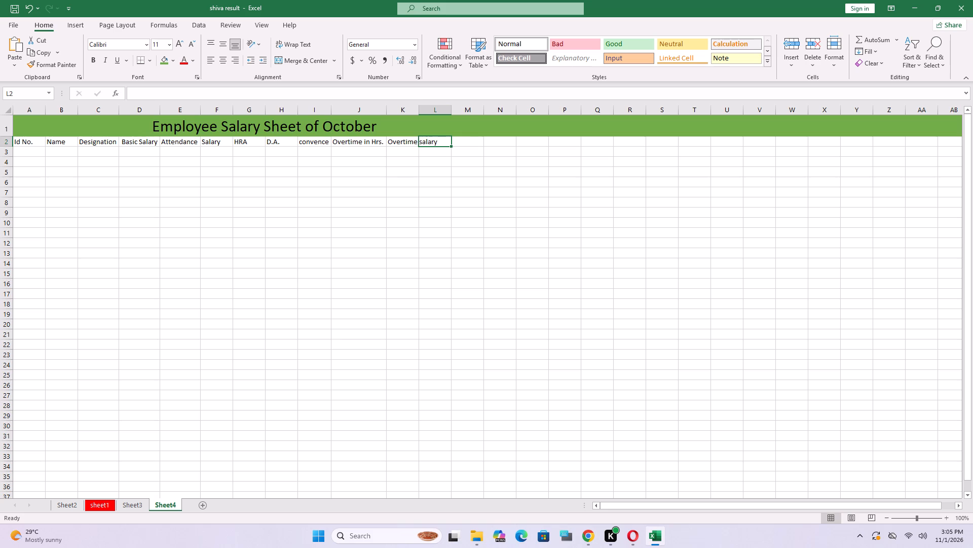
{"action": "left_click", "coordinate": [422, 101]}
{"action": "left_click", "coordinate": [418, 101]}
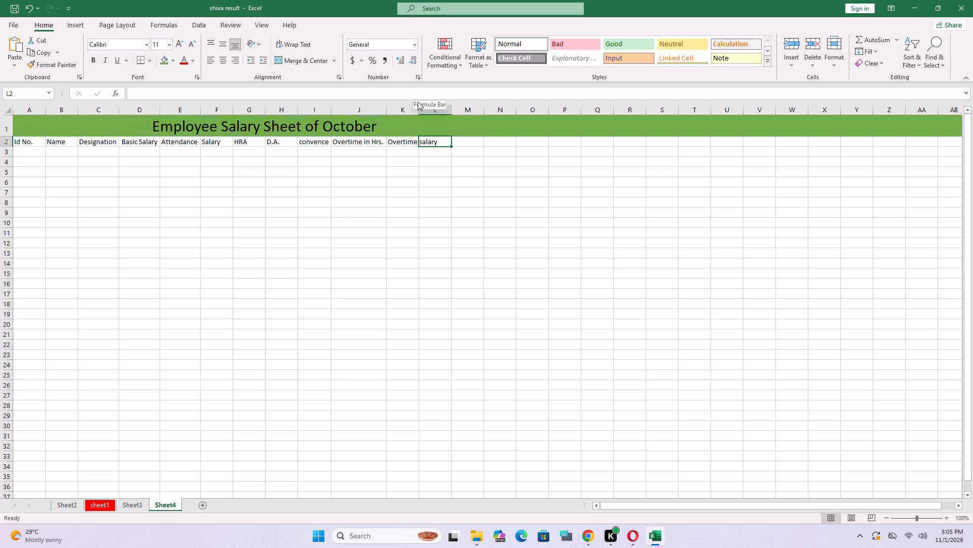
{"action": "left_click", "coordinate": [419, 108]}
{"action": "left_click_drag", "start_coordinate": [419, 108], "coordinate": [419, 102]}
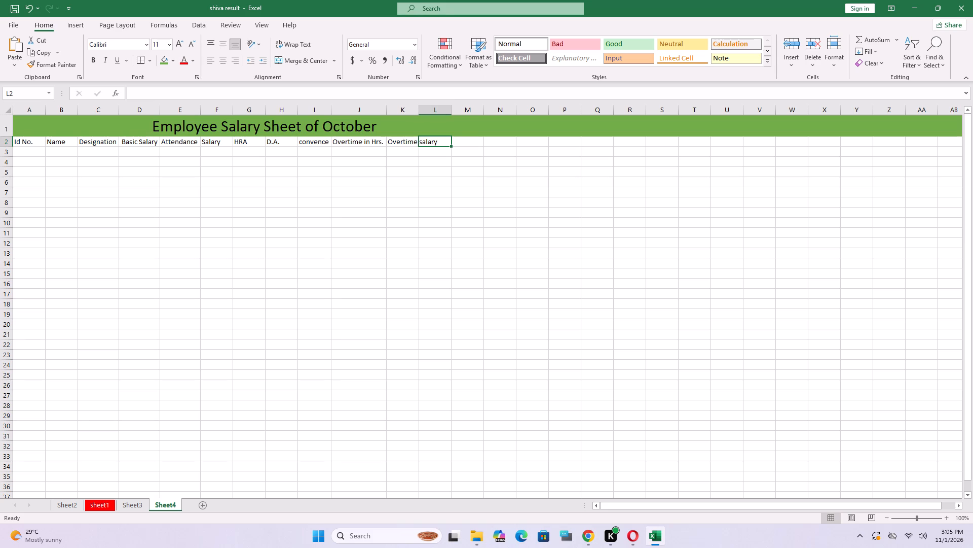
{"action": "left_click", "coordinate": [422, 223]}
{"action": "left_click", "coordinate": [419, 108]}
{"action": "left_click", "coordinate": [419, 108]}
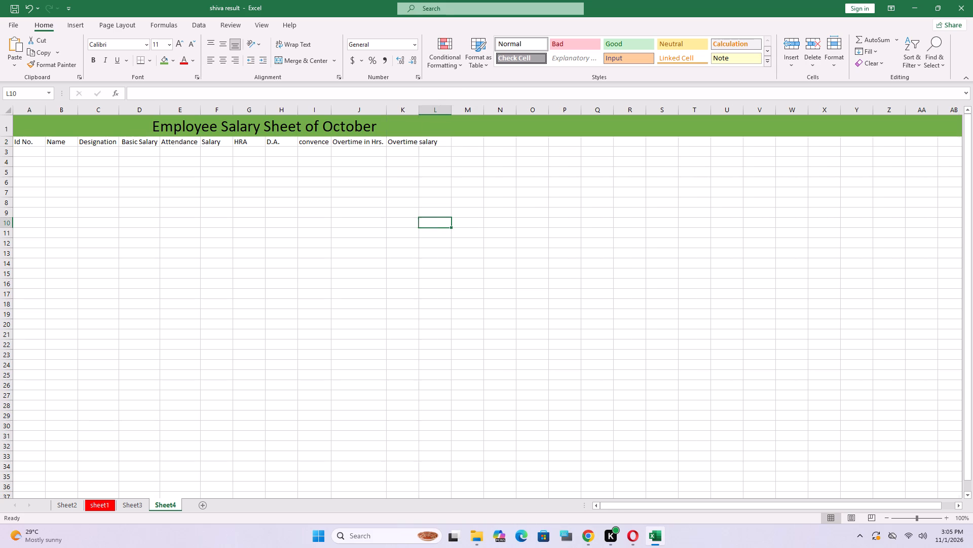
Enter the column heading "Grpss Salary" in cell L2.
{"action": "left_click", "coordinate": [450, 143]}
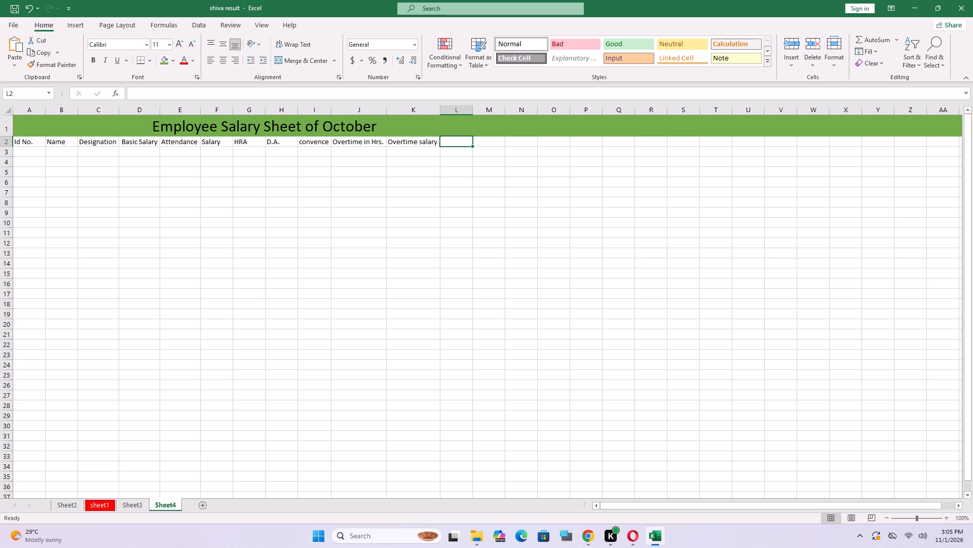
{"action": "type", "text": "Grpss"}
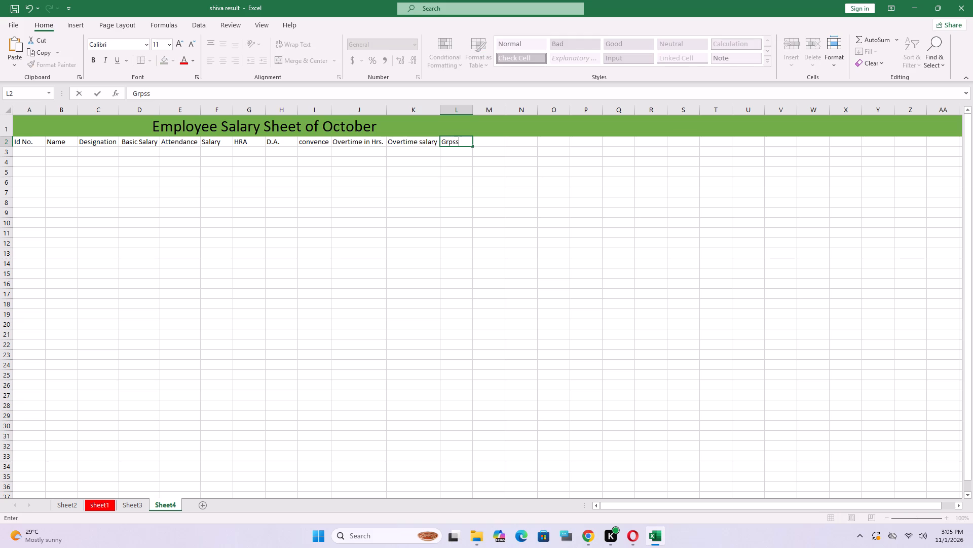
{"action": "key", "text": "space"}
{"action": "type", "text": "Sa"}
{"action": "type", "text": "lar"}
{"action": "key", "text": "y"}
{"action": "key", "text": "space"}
Fit the width of column L to its heading.
{"action": "double_click", "coordinate": [472, 100]}
{"action": "left_click_drag", "start_coordinate": [473, 102], "coordinate": [473, 106]}
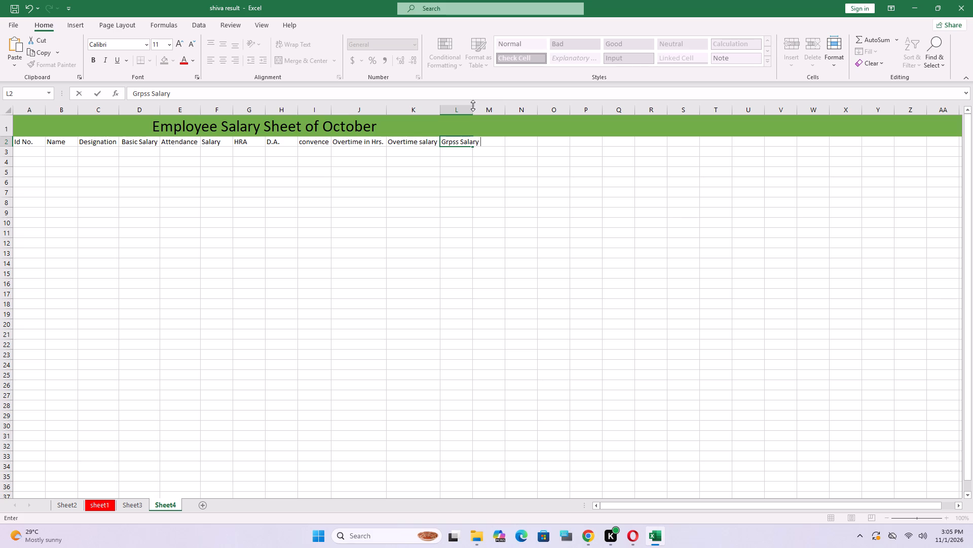
{"action": "left_click_drag", "start_coordinate": [473, 106], "coordinate": [473, 107]}
{"action": "double_click", "coordinate": [473, 107]}
{"action": "left_click", "coordinate": [495, 137]}
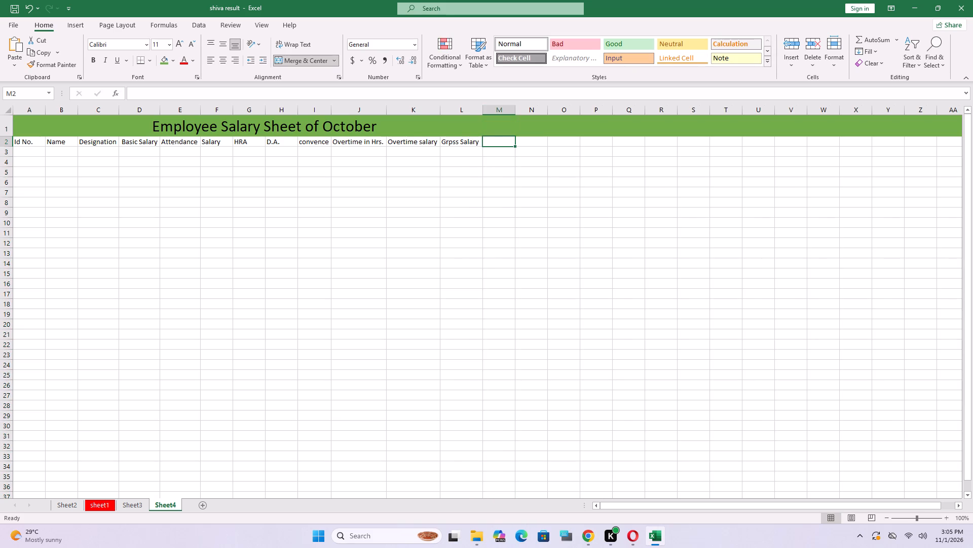
Replace the heading in cell L2 with "Gross Salary".
{"action": "left_click", "coordinate": [451, 143]}
{"action": "key", "text": "BackSpace"}
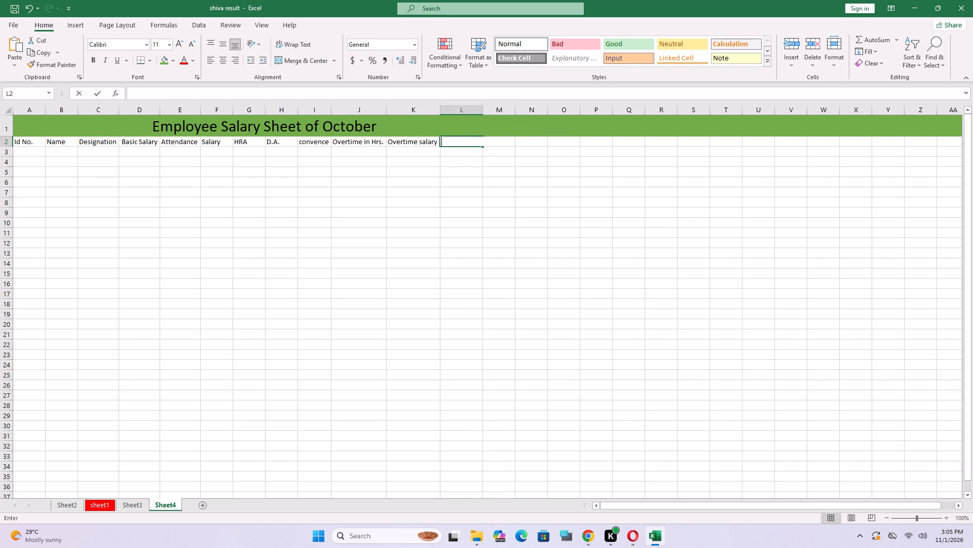
{"action": "type", "text": "Gr"}
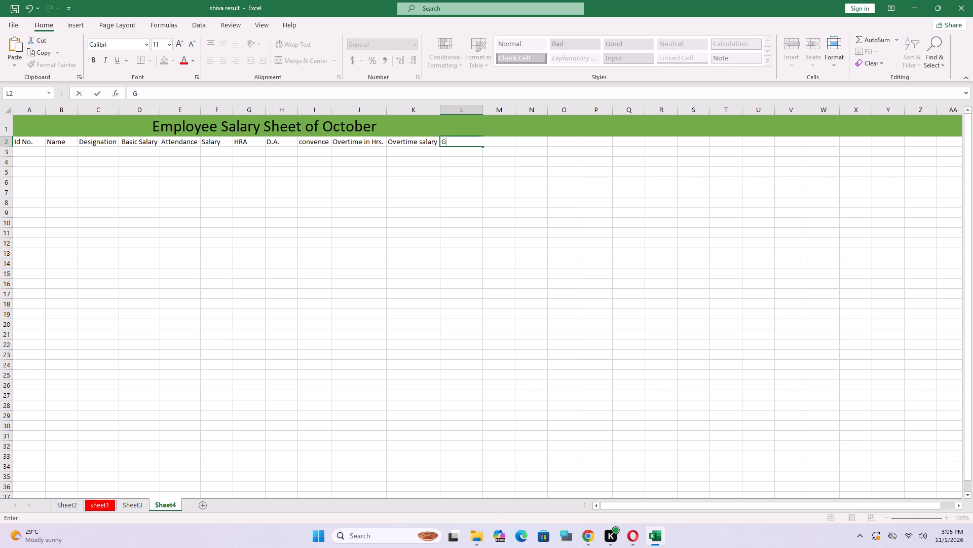
{"action": "type", "text": "oss"}
{"action": "key", "text": "space"}
{"action": "type", "text": "Sa"}
{"action": "type", "text": "lary"}
{"action": "left_click", "coordinate": [487, 142]}
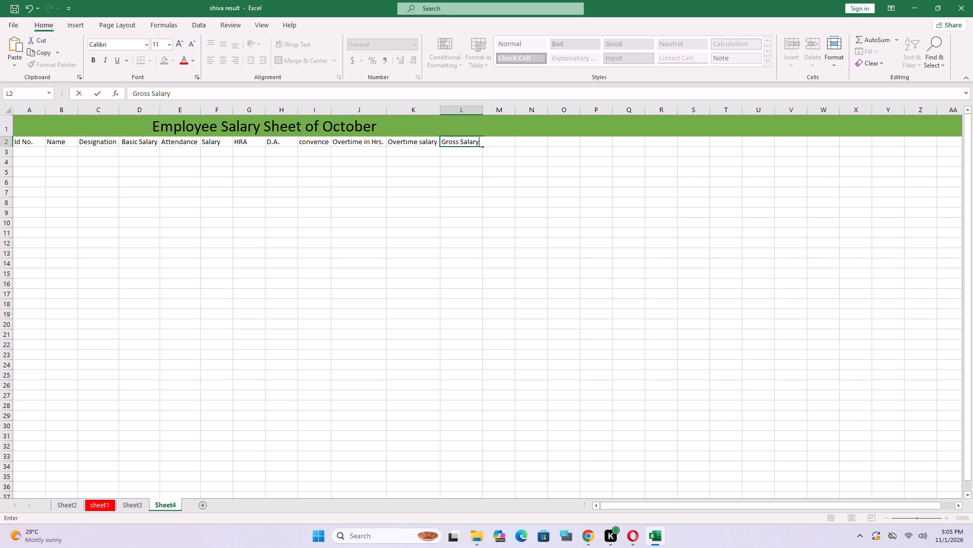
{"action": "left_click", "coordinate": [490, 142]}
{"action": "left_click", "coordinate": [495, 139]}
{"action": "key", "text": "Return"}
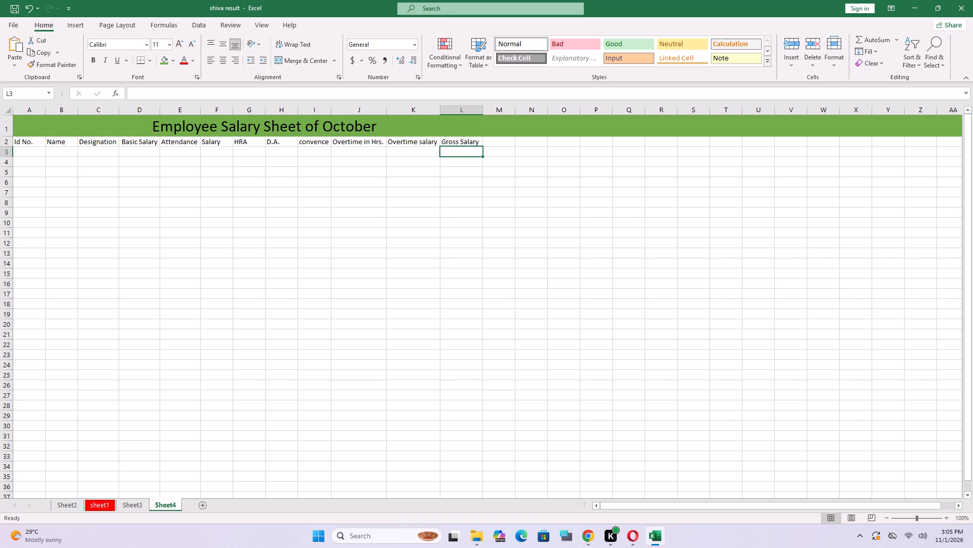
Enter the column headings "PF" in cell M2 and "ESI" in cell N2.
{"action": "left_click", "coordinate": [504, 142]}
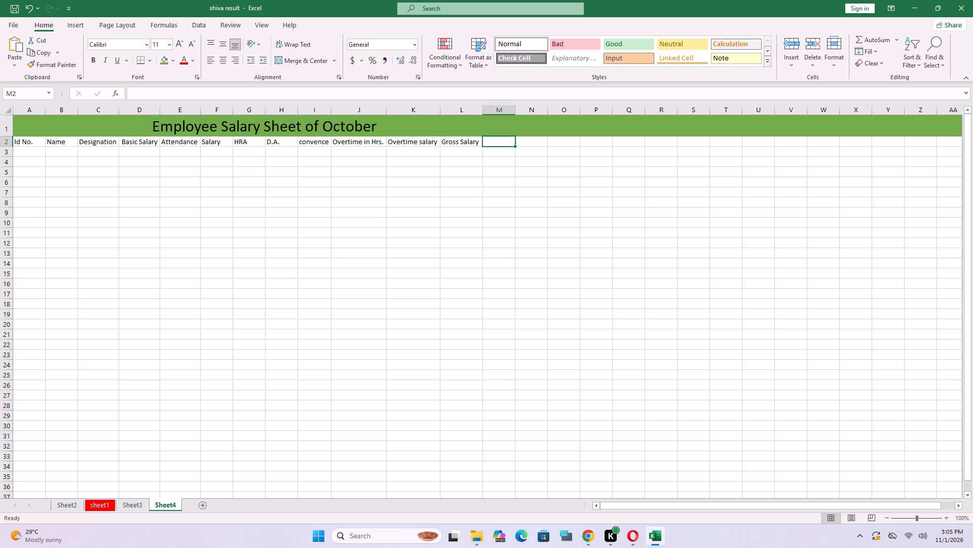
{"action": "type", "text": "PF"}
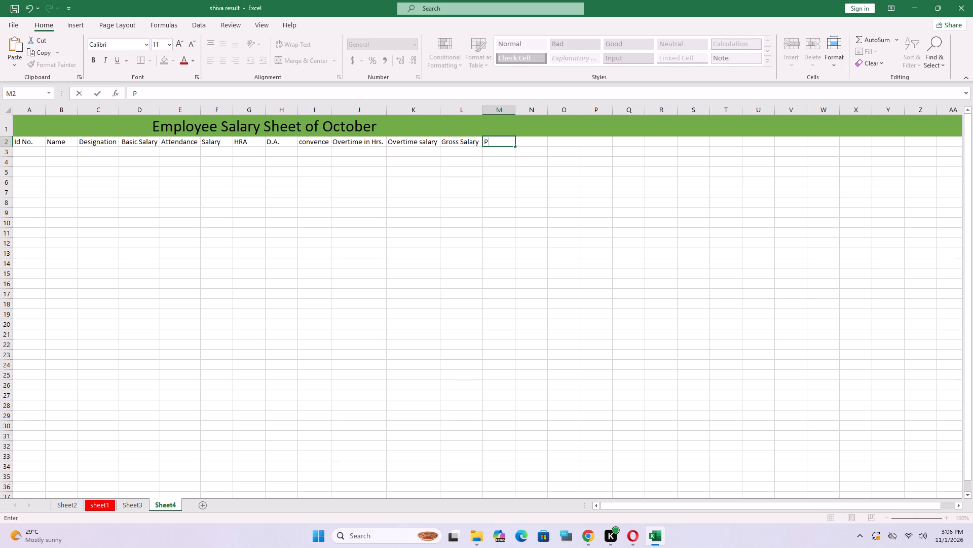
{"action": "left_click", "coordinate": [536, 141]}
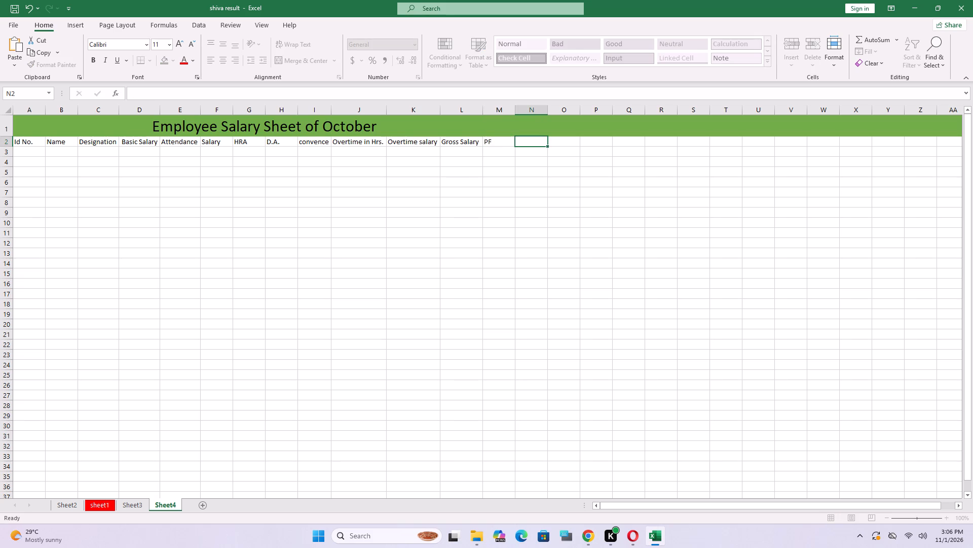
{"action": "key", "text": "shift+e"}
{"action": "key", "text": "shift+s"}
{"action": "key", "text": "shift+i"}
{"action": "key", "text": "Right"}
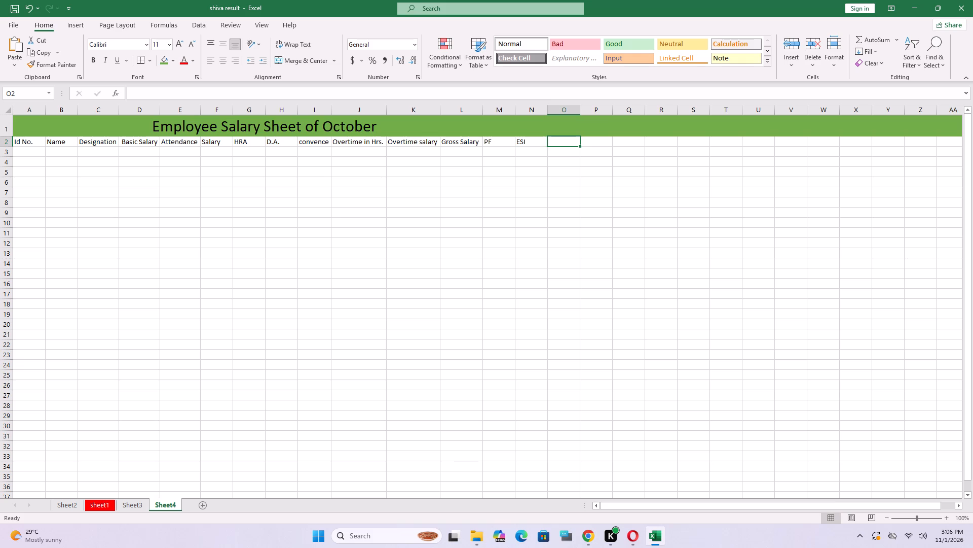
Enter the column heading "In Hand salary" in cell O2.
{"action": "key", "text": "shift+i"}
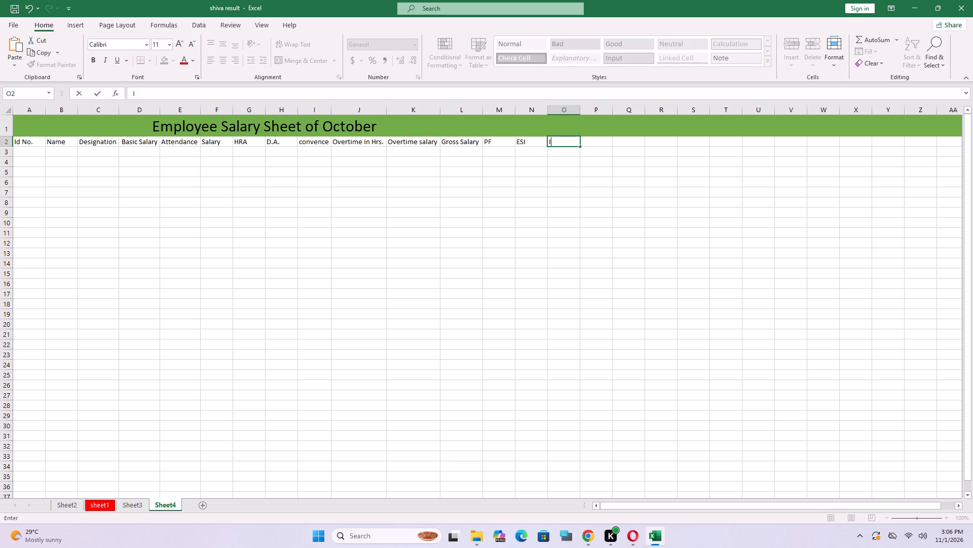
{"action": "type", "text": "n Hand"}
{"action": "key", "text": "space"}
{"action": "type", "text": "salary"}
Fit the width of column O to its heading.
{"action": "left_click", "coordinate": [579, 106]}
{"action": "left_click", "coordinate": [579, 106]}
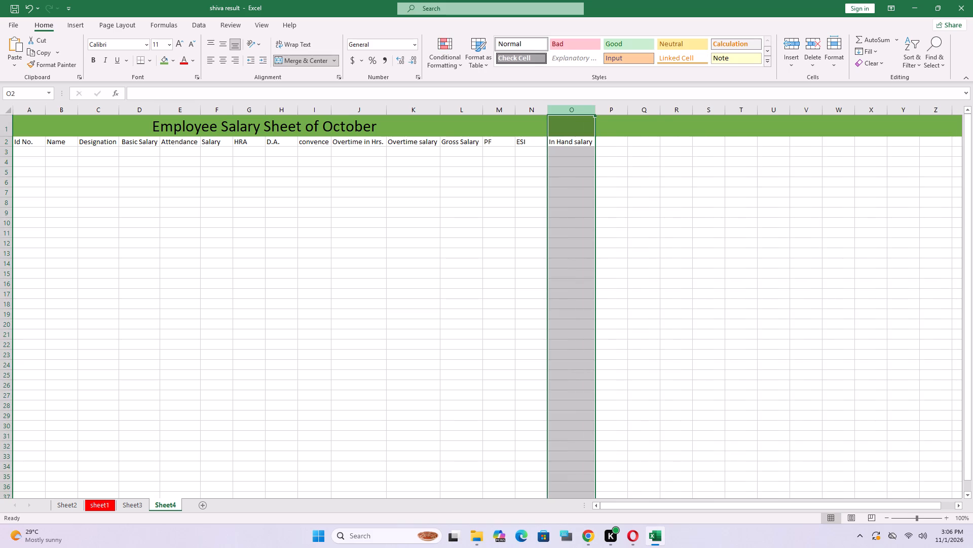
{"action": "left_click", "coordinate": [496, 167]}
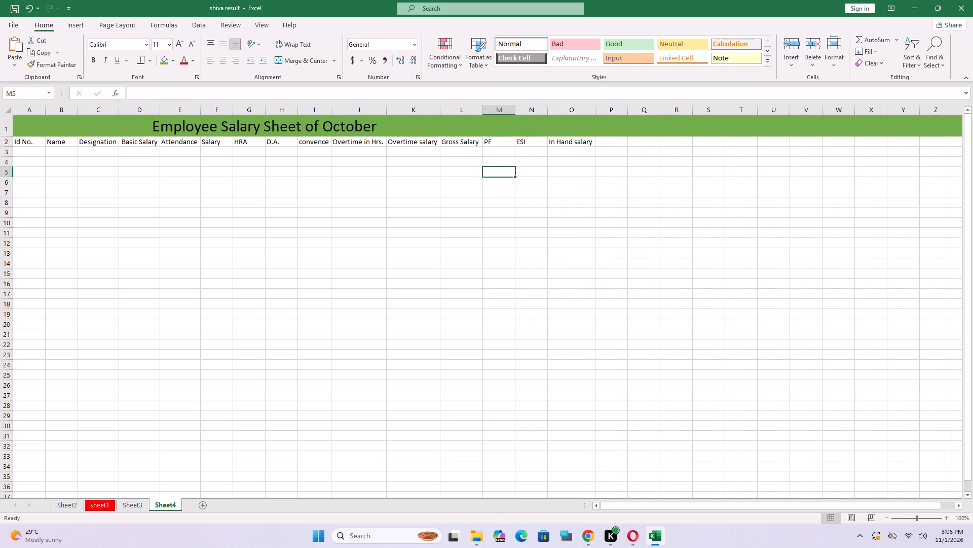
Set the font size of the whole heading row 2 to 12.
{"action": "left_click", "coordinate": [9, 141]}
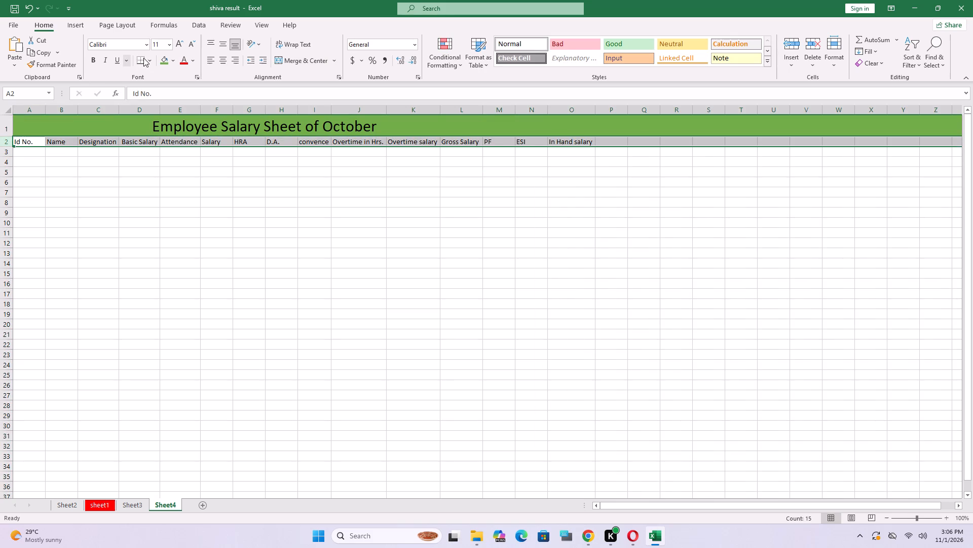
{"action": "left_click", "coordinate": [167, 45]}
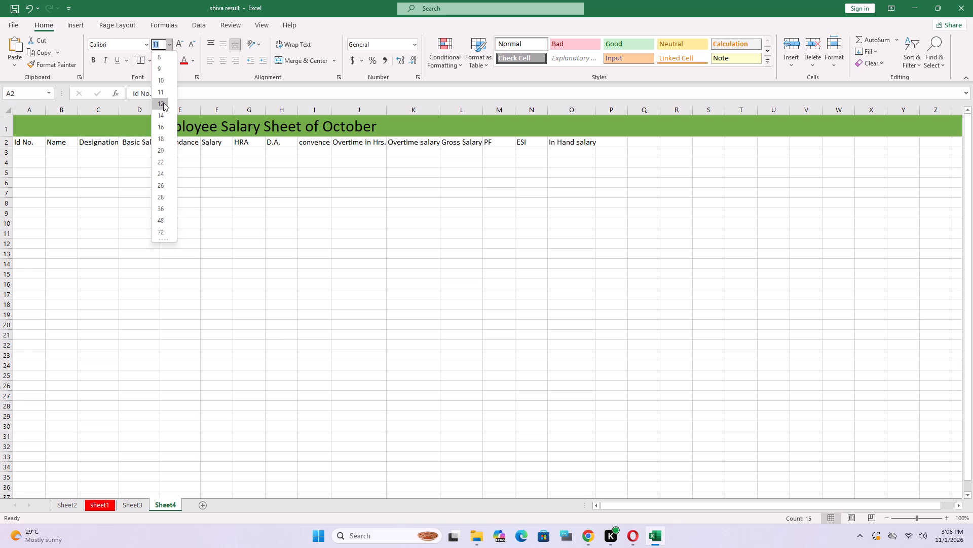
{"action": "left_click", "coordinate": [163, 102]}
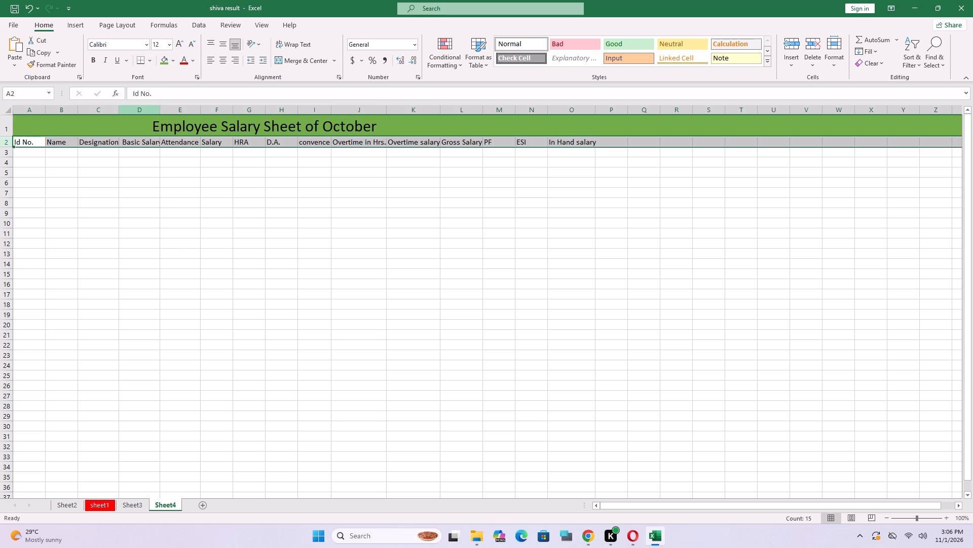
{"action": "left_click", "coordinate": [36, 158]}
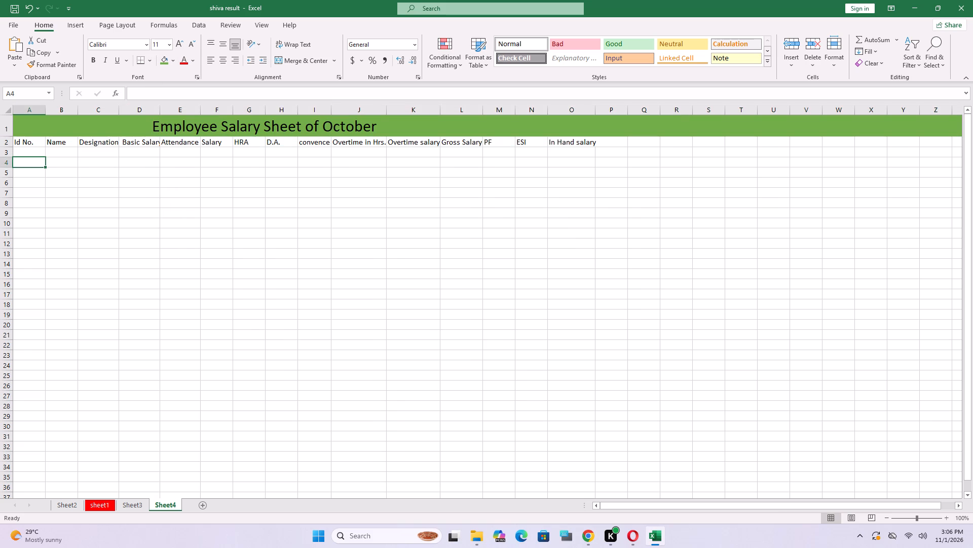
Make heading row 2 slightly taller.
{"action": "left_click", "coordinate": [6, 145]}
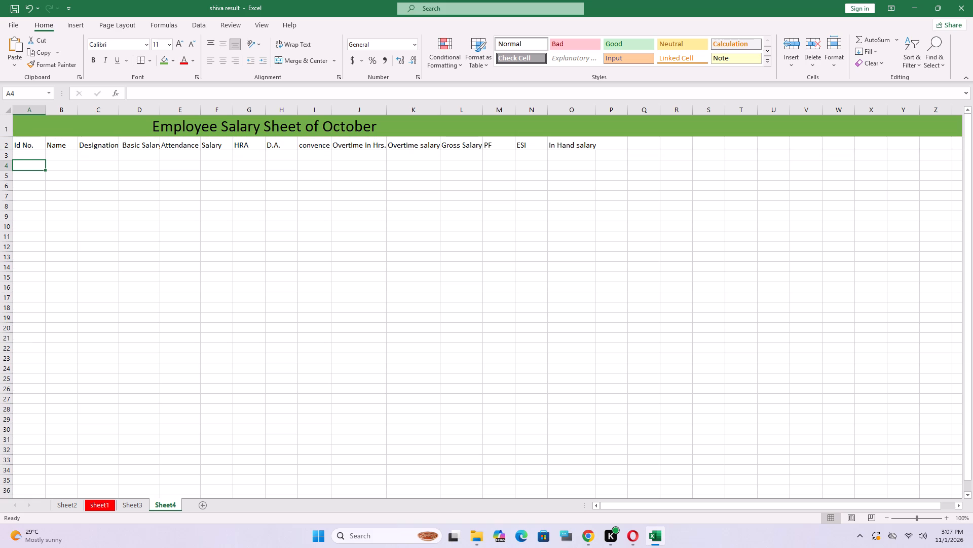
{"action": "left_click", "coordinate": [24, 159]}
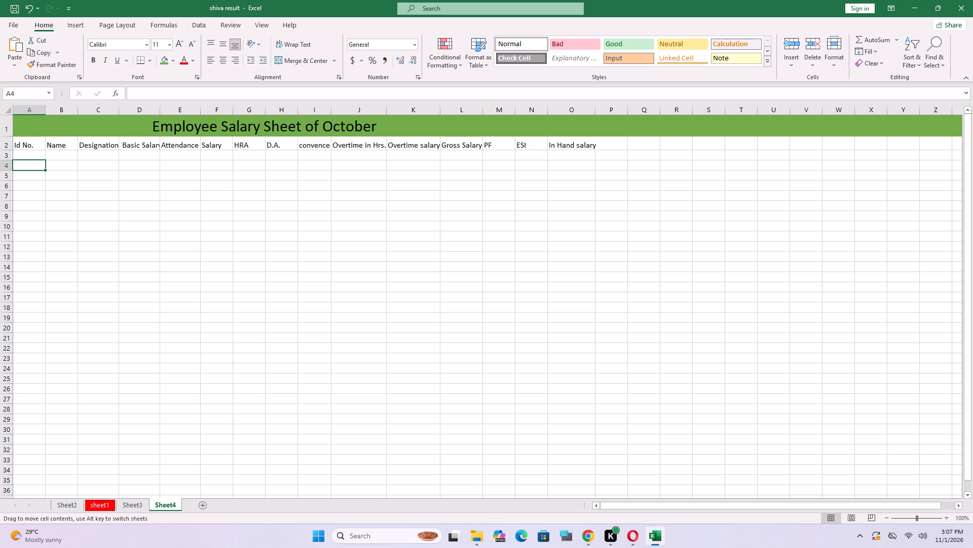
{"action": "left_click", "coordinate": [29, 156]}
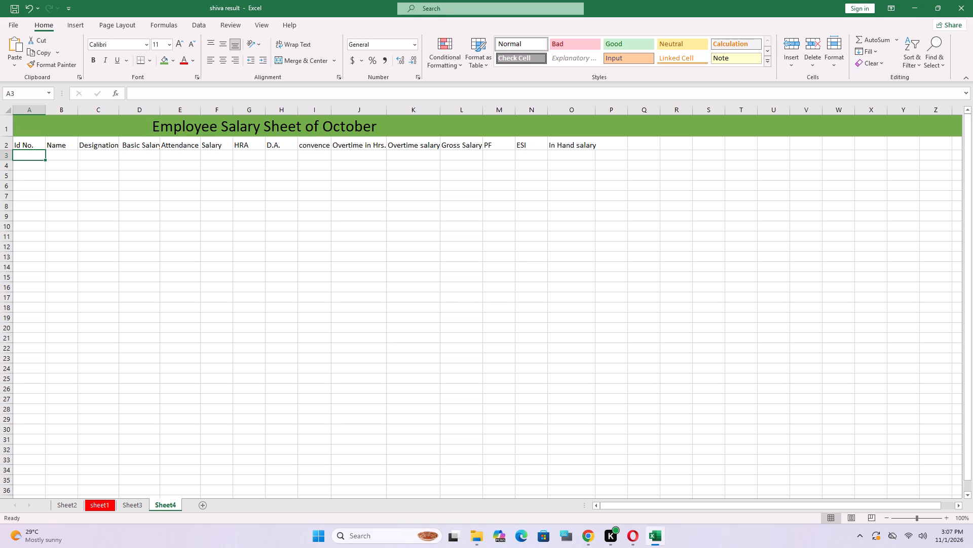
Fill the heading cells A2 through O2 with the standard yellow colour.
{"action": "left_click", "coordinate": [12, 144]}
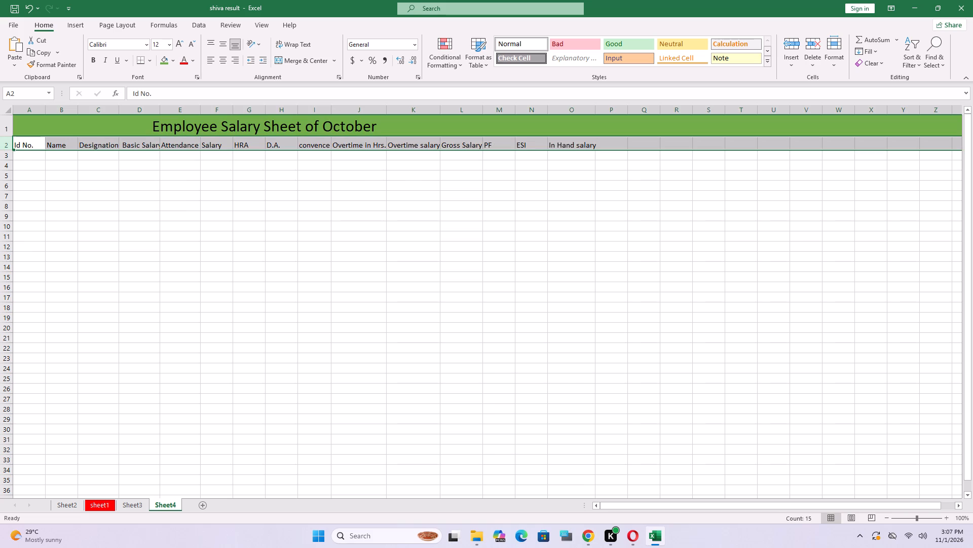
{"action": "left_click_drag", "start_coordinate": [13, 138], "coordinate": [290, 141]}
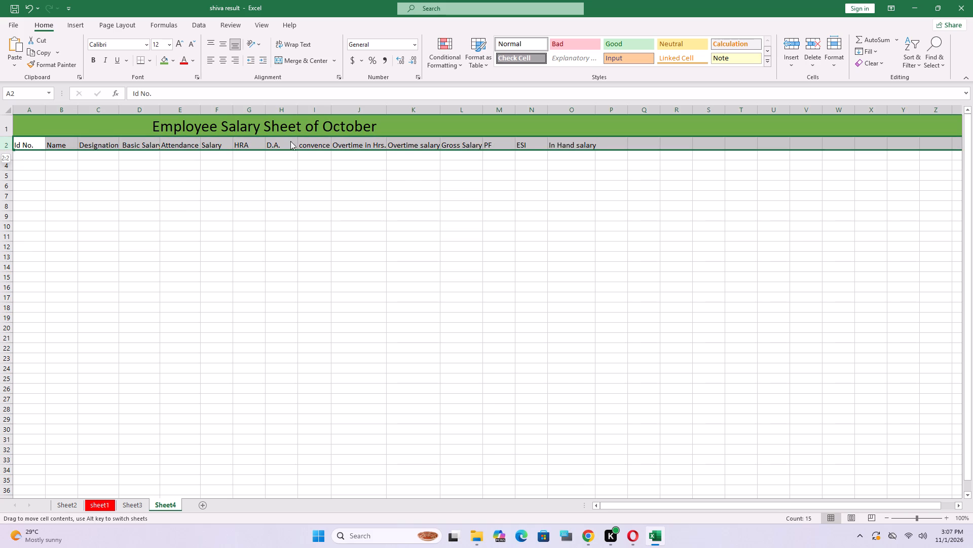
{"action": "left_click_drag", "start_coordinate": [290, 141], "coordinate": [383, 142]}
{"action": "left_click_drag", "start_coordinate": [24, 140], "coordinate": [231, 150]}
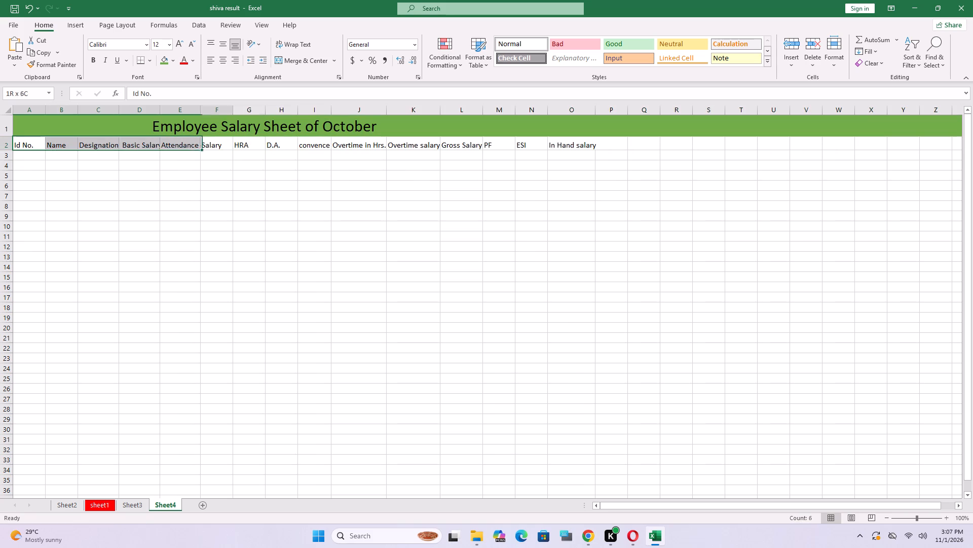
{"action": "left_click_drag", "start_coordinate": [231, 150], "coordinate": [583, 142]}
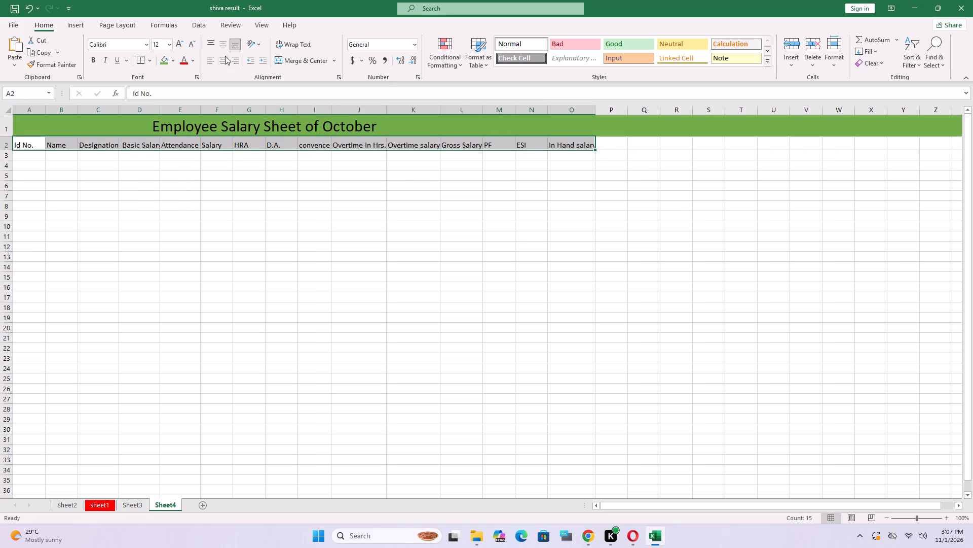
{"action": "left_click", "coordinate": [176, 59]}
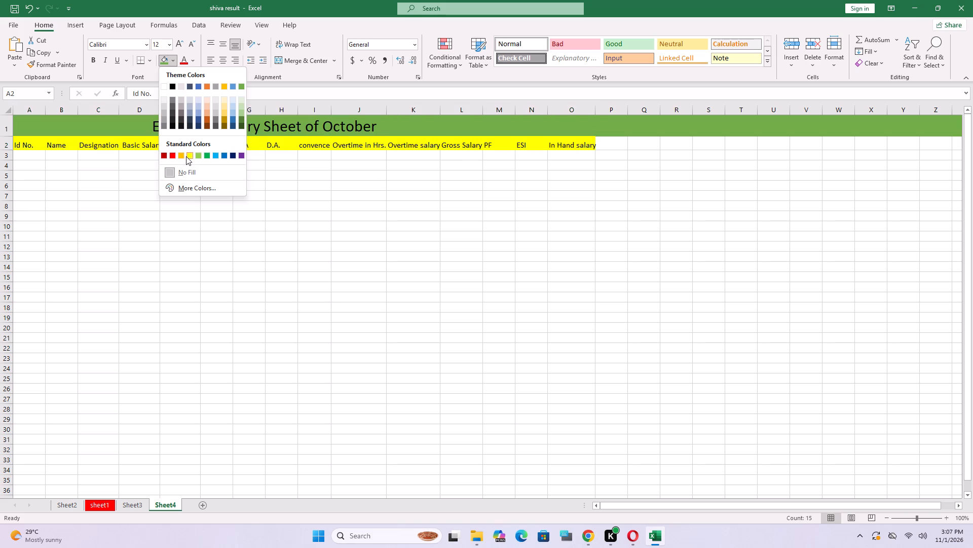
{"action": "left_click", "coordinate": [186, 156]}
Enter the first employee ID 1001 in cell A3.
{"action": "left_click", "coordinate": [25, 154]}
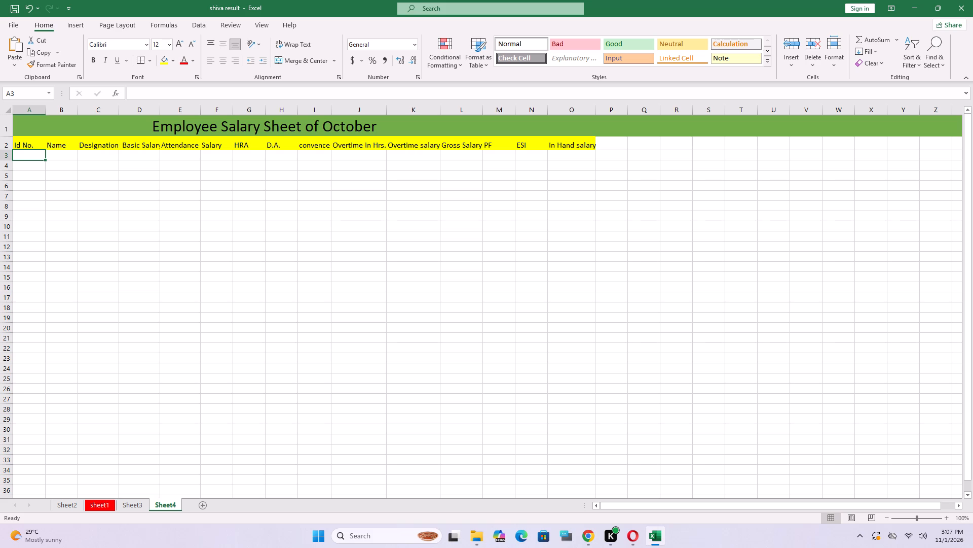
{"action": "key", "text": "1"}
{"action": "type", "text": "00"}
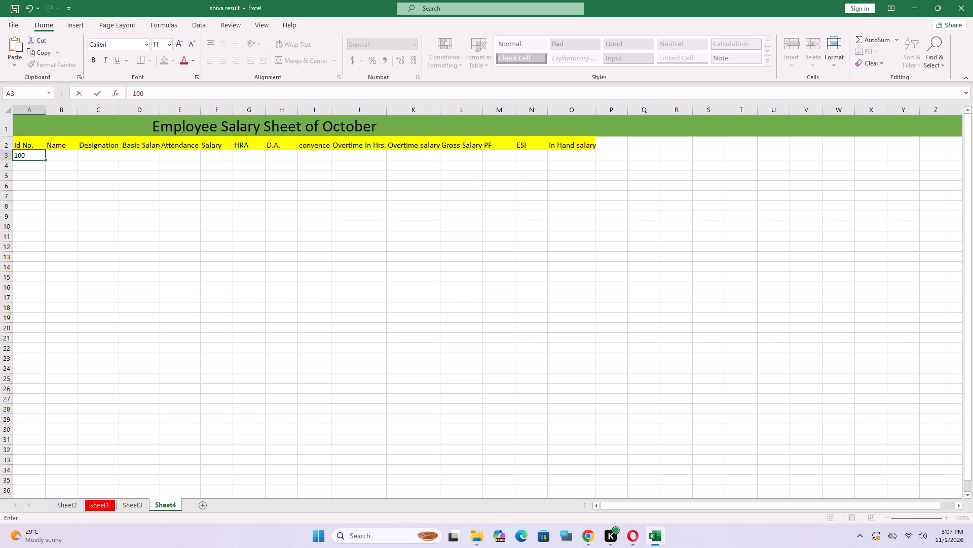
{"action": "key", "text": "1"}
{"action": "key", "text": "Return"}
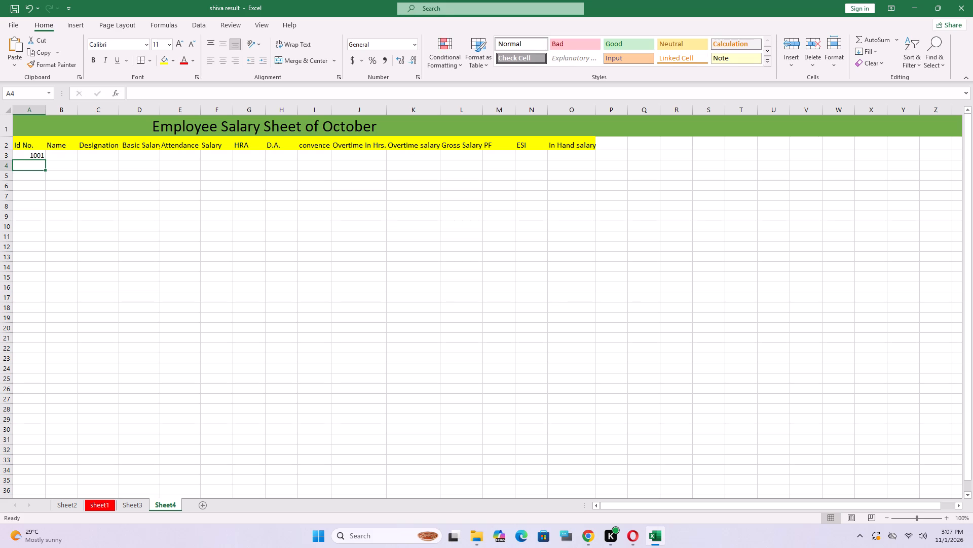
Enter employee IDs 1002, 1003, 1004 and 1005 in cells A4 through A7.
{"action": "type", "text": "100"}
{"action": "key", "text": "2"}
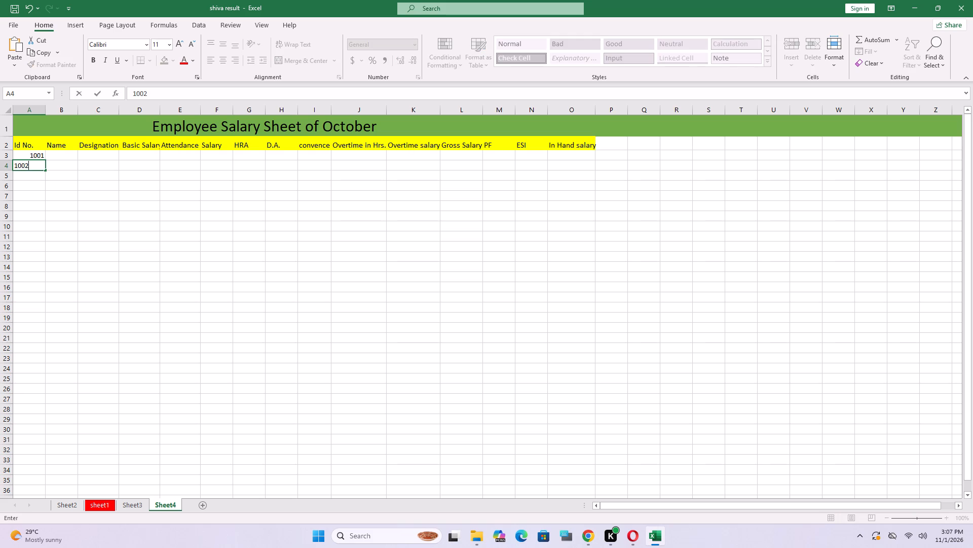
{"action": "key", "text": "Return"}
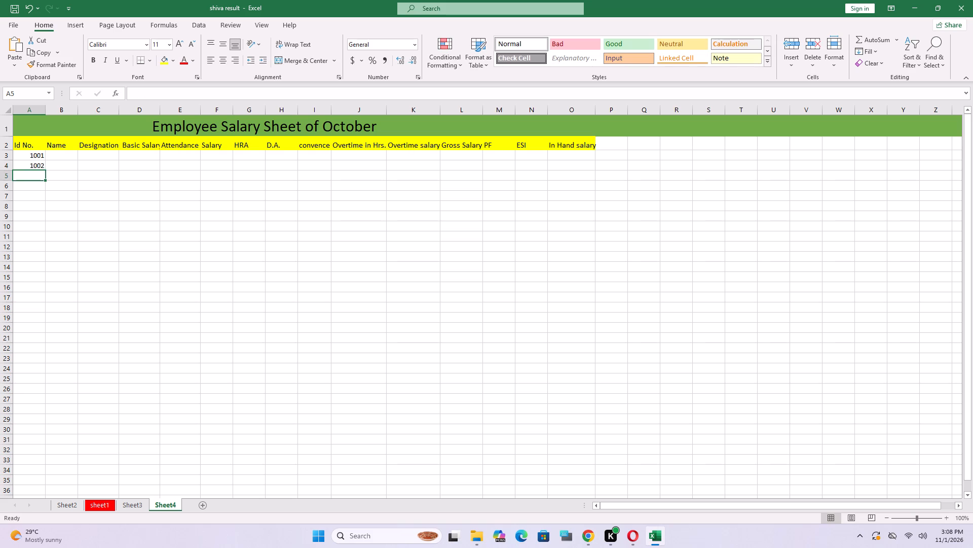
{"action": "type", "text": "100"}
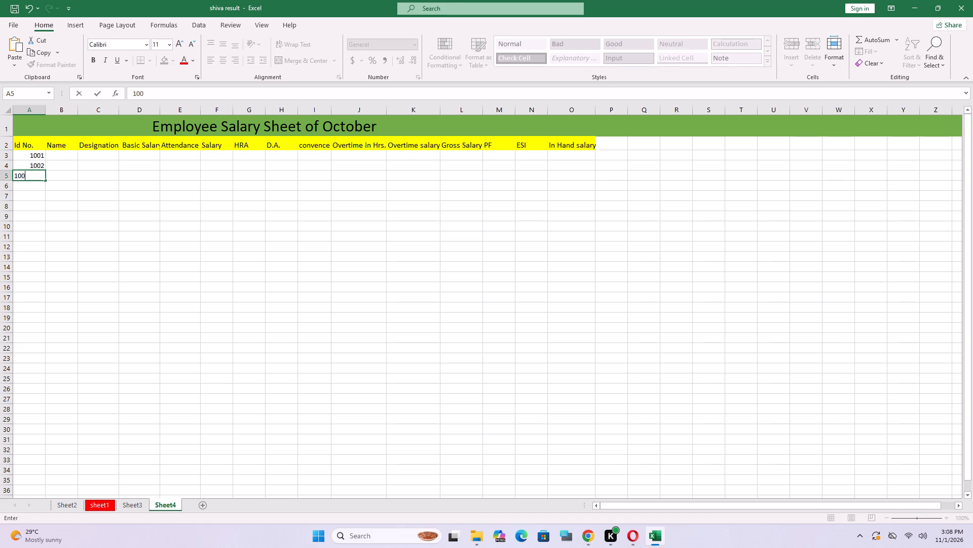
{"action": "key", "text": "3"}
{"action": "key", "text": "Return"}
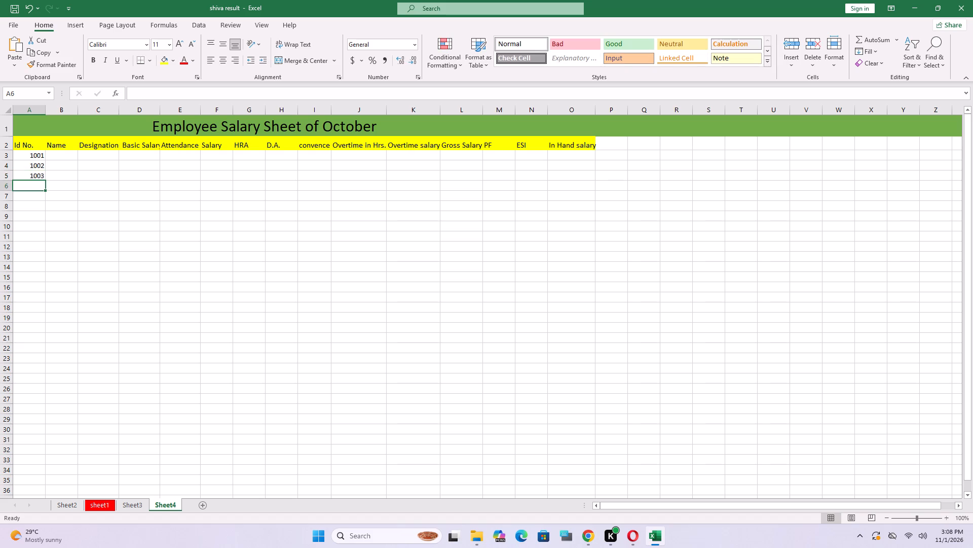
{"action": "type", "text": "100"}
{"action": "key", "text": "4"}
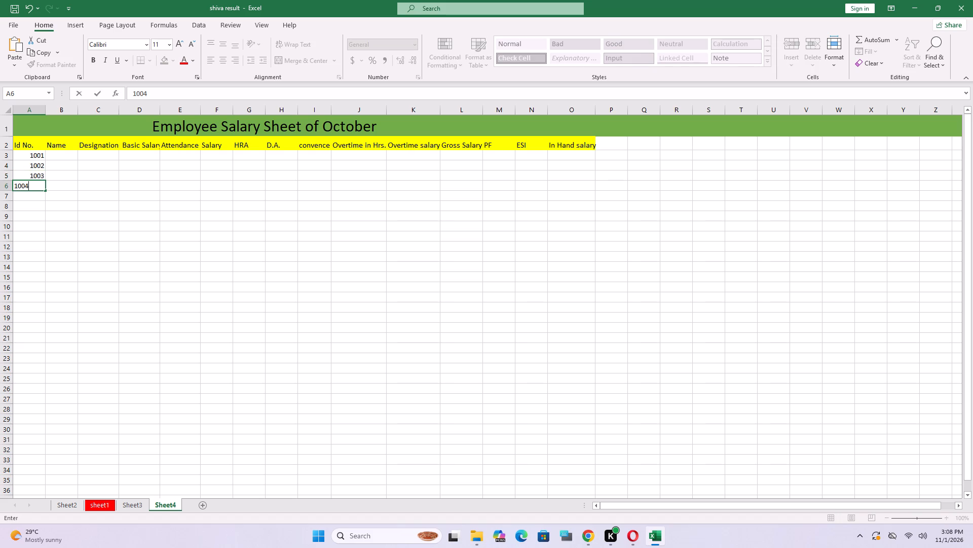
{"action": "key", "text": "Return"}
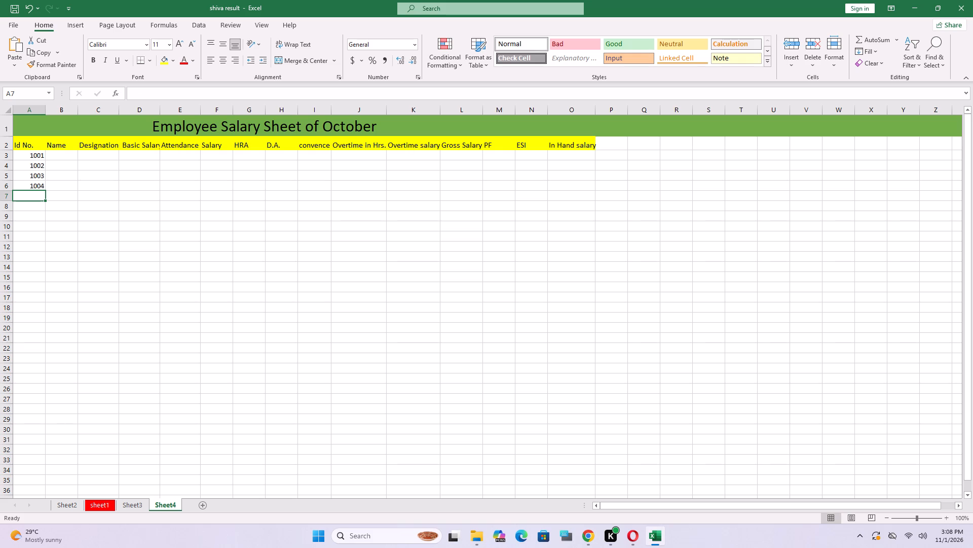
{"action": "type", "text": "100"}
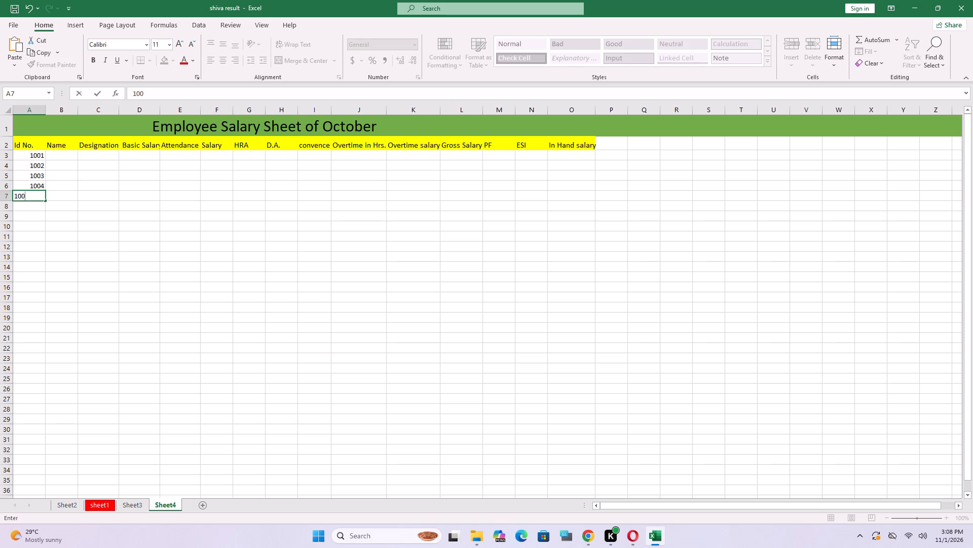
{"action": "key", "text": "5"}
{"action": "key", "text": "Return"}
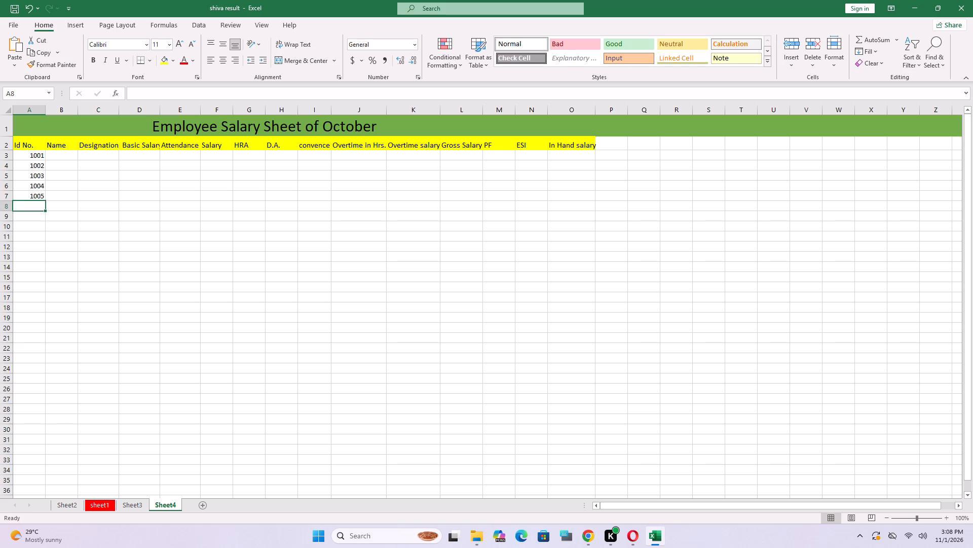
Enter employee IDs 1006, 1007 and 1008 in cells A8 through A10.
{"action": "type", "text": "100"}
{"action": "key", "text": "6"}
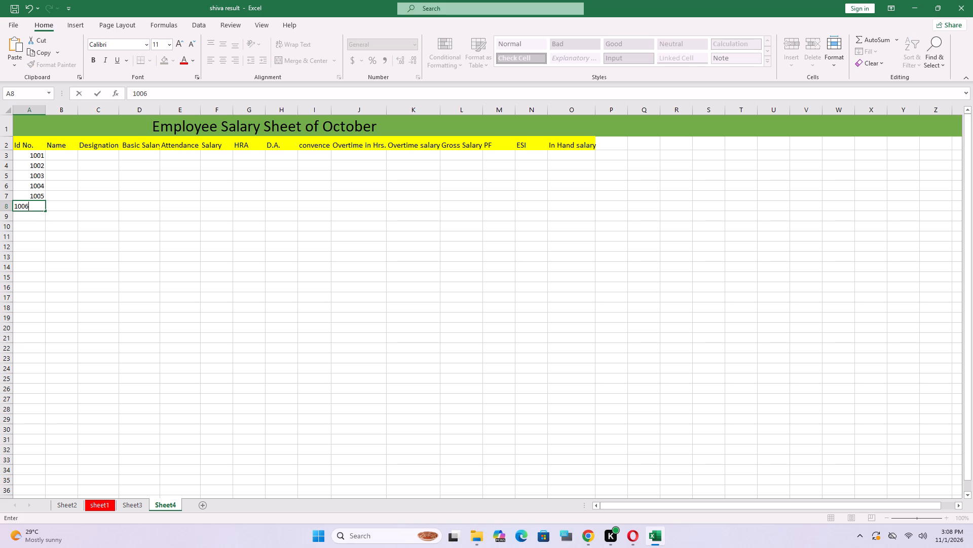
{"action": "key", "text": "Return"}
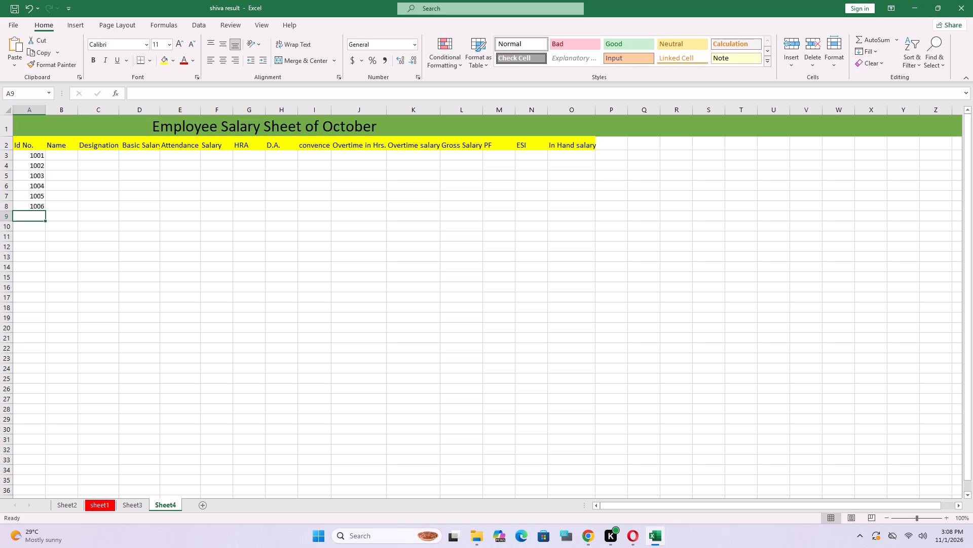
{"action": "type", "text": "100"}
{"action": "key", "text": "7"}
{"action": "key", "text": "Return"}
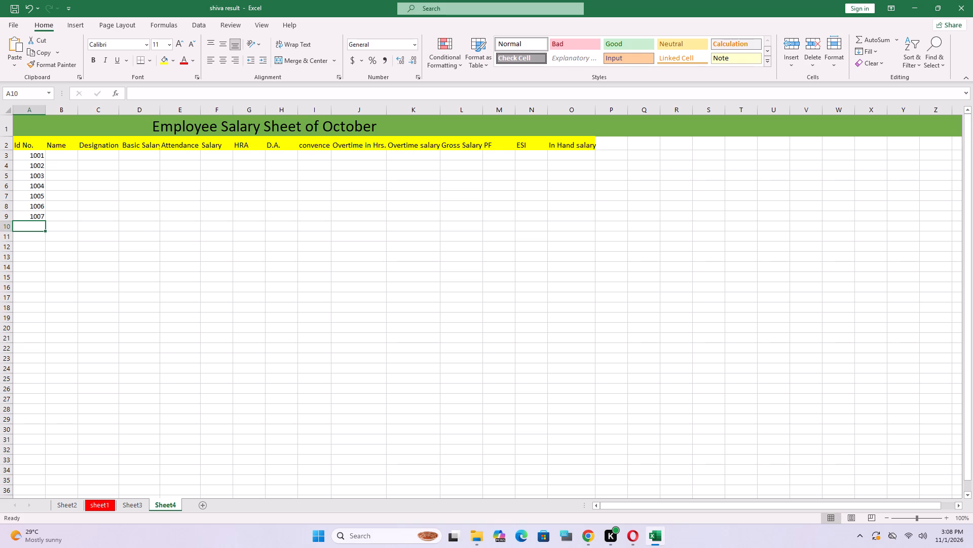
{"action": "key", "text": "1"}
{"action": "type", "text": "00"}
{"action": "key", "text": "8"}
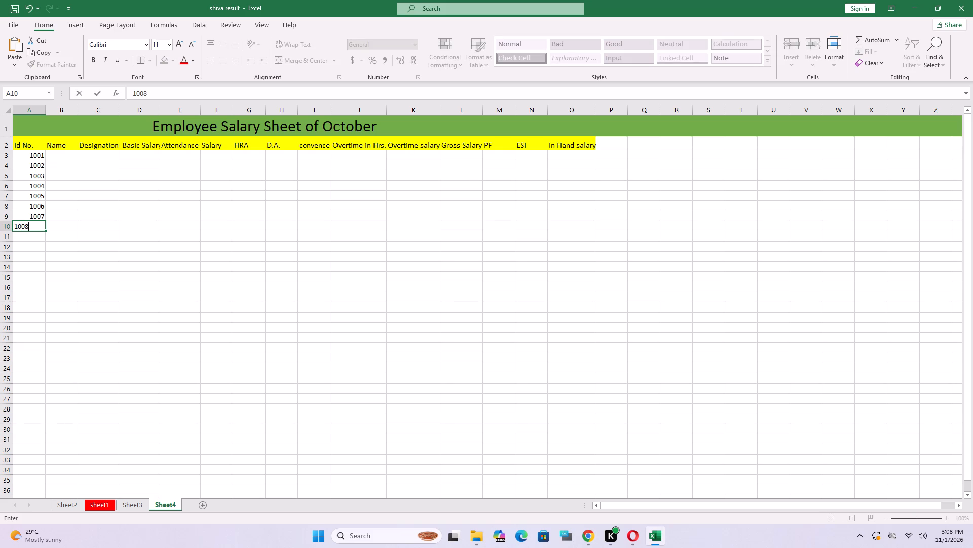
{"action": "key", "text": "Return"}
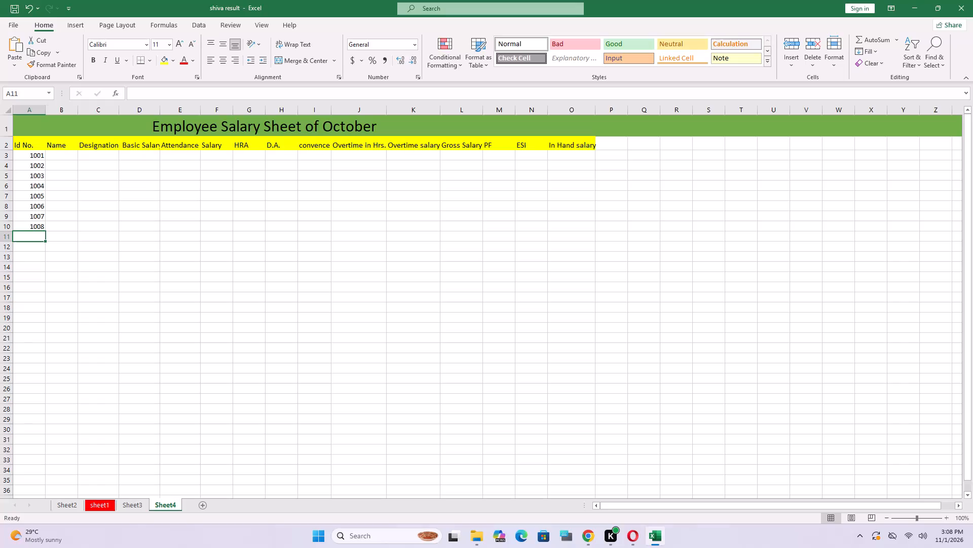
Apply all borders to the table range A2 through O11.
{"action": "left_click", "coordinate": [23, 140]}
{"action": "left_click", "coordinate": [23, 140]}
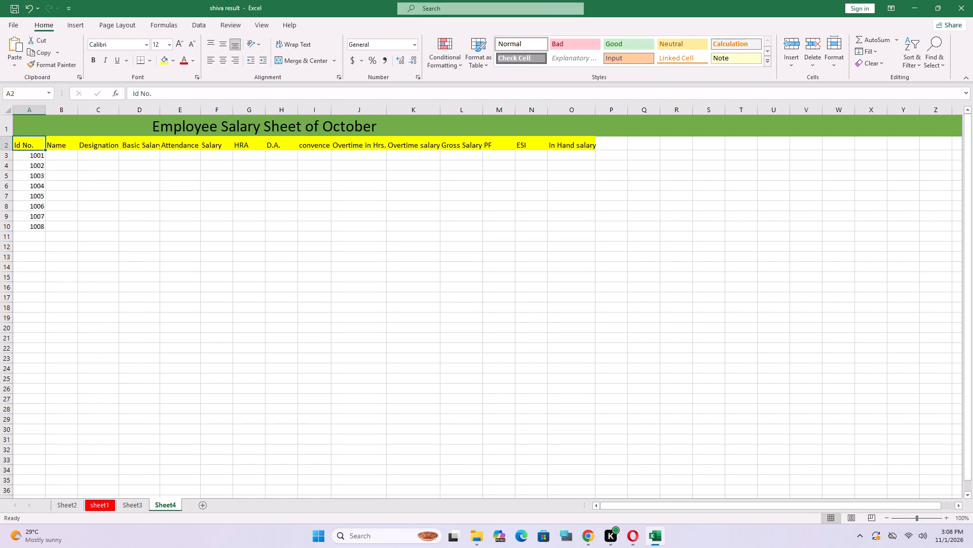
{"action": "left_click_drag", "start_coordinate": [21, 118], "coordinate": [158, 205]}
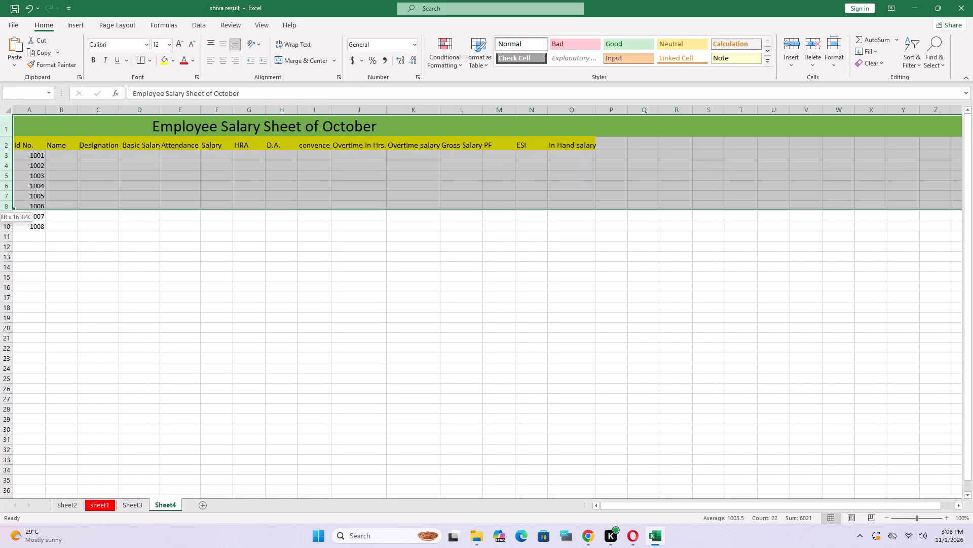
{"action": "left_click_drag", "start_coordinate": [158, 205], "coordinate": [174, 217]}
{"action": "left_click", "coordinate": [67, 142]}
{"action": "left_click", "coordinate": [65, 140]}
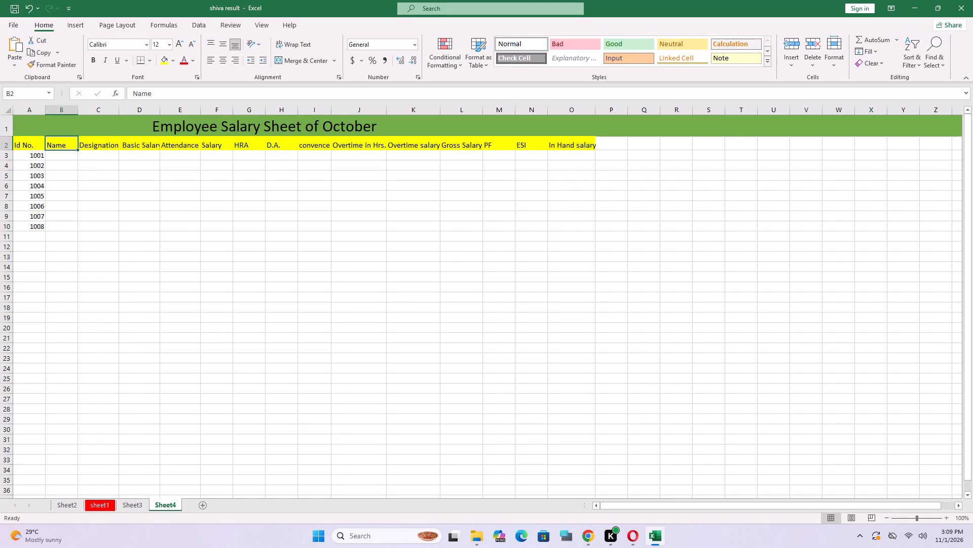
{"action": "left_click_drag", "start_coordinate": [26, 141], "coordinate": [497, 217]}
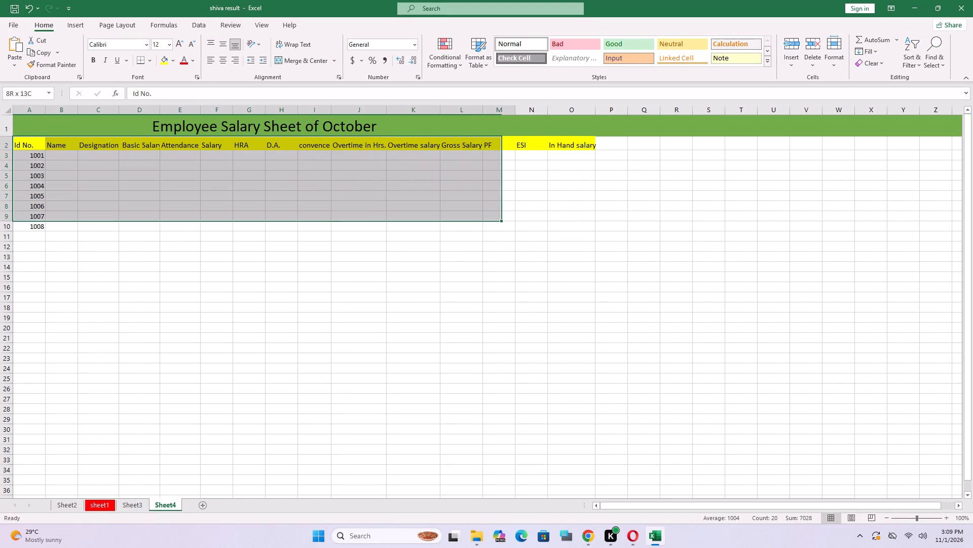
{"action": "left_click_drag", "start_coordinate": [497, 217], "coordinate": [566, 232]}
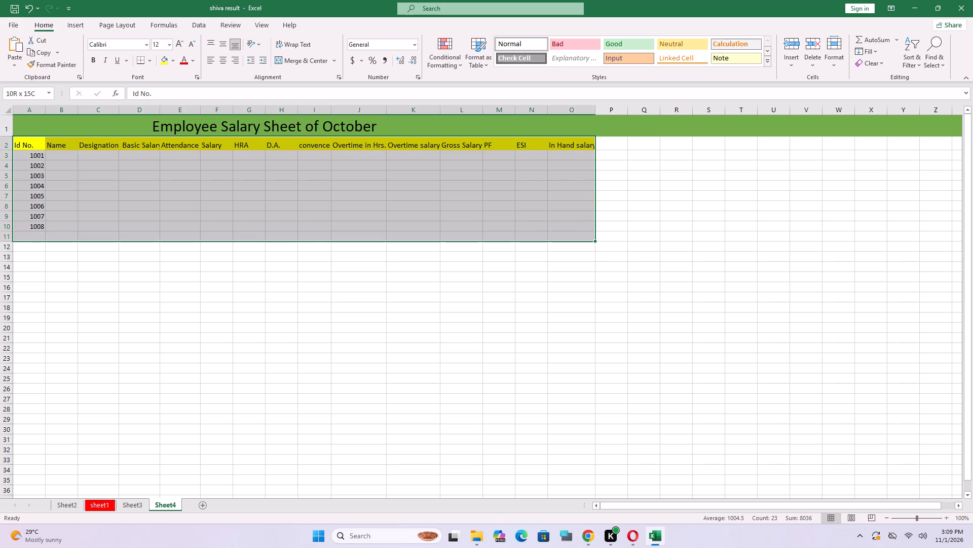
{"action": "left_click", "coordinate": [151, 58]}
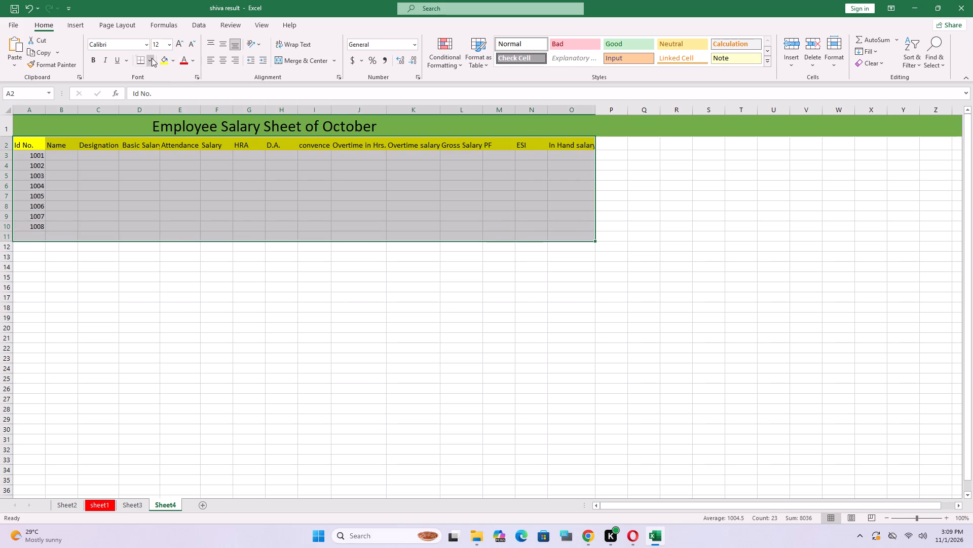
{"action": "left_click", "coordinate": [146, 164]}
{"action": "left_click", "coordinate": [104, 267]}
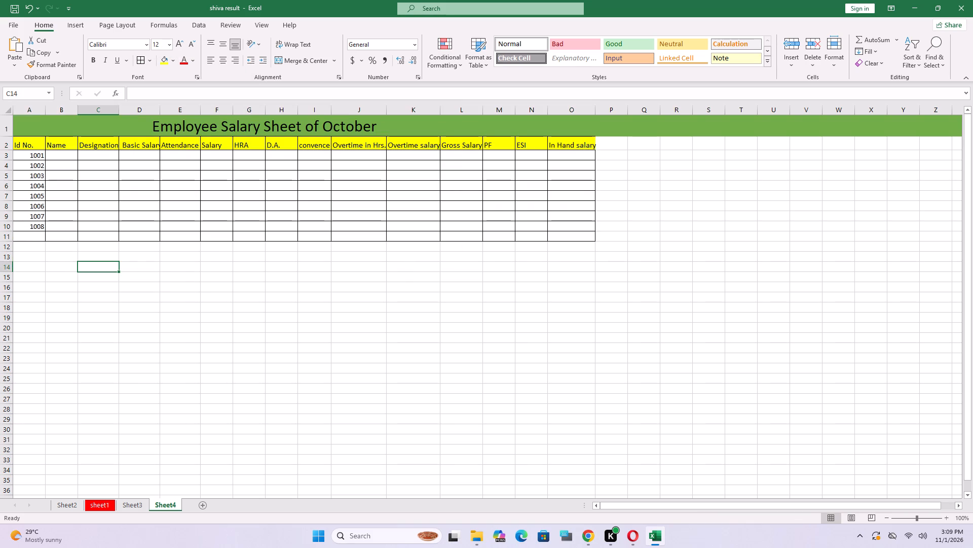
Enter the employee names Rajesh, Mahesh, suresh and Naresh in cells B3 through B6.
{"action": "left_click", "coordinate": [56, 155]}
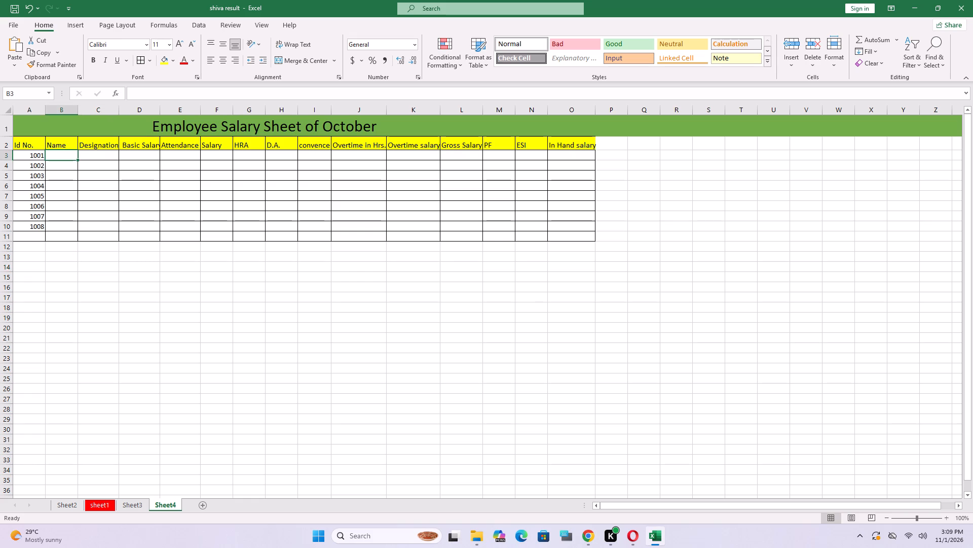
{"action": "type", "text": "Ra"}
{"action": "type", "text": "jesh"}
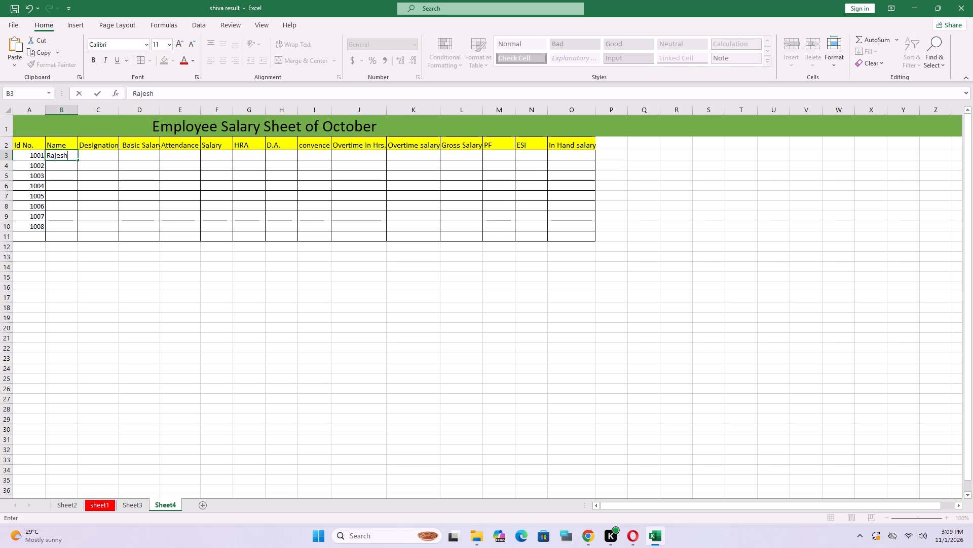
{"action": "key", "text": "Return"}
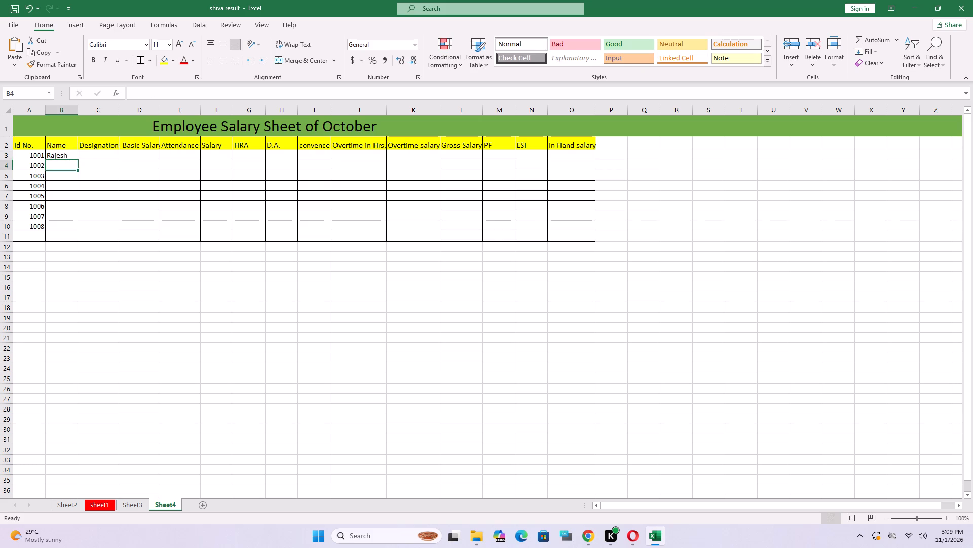
{"action": "left_click", "coordinate": [50, 167]}
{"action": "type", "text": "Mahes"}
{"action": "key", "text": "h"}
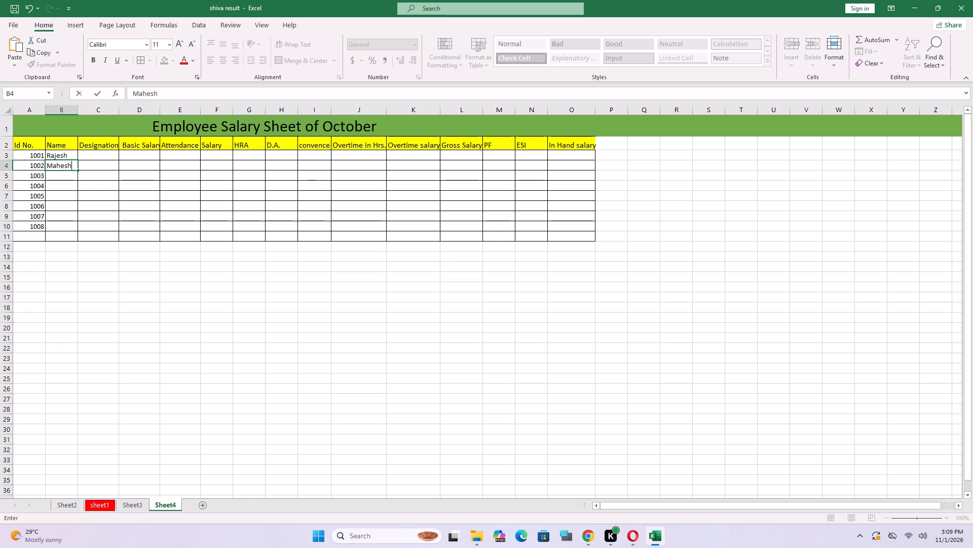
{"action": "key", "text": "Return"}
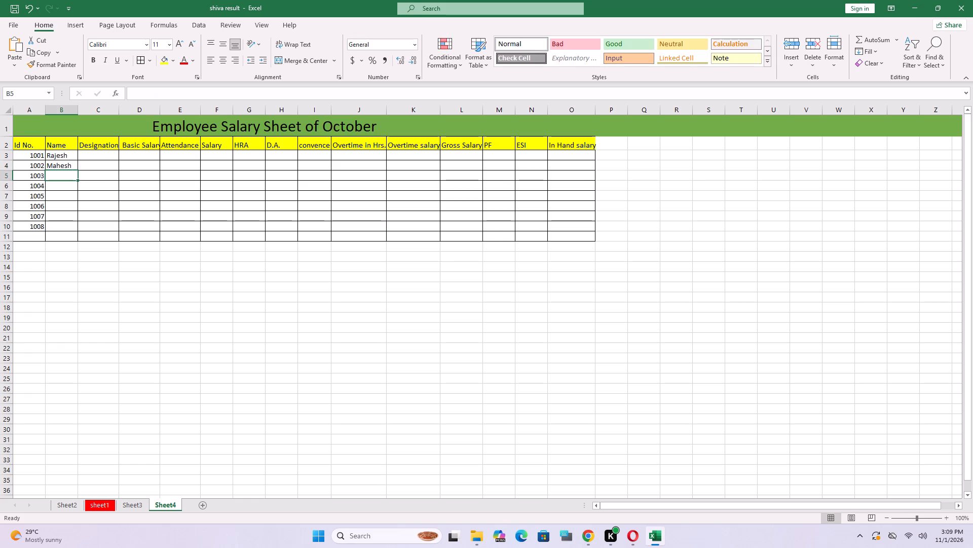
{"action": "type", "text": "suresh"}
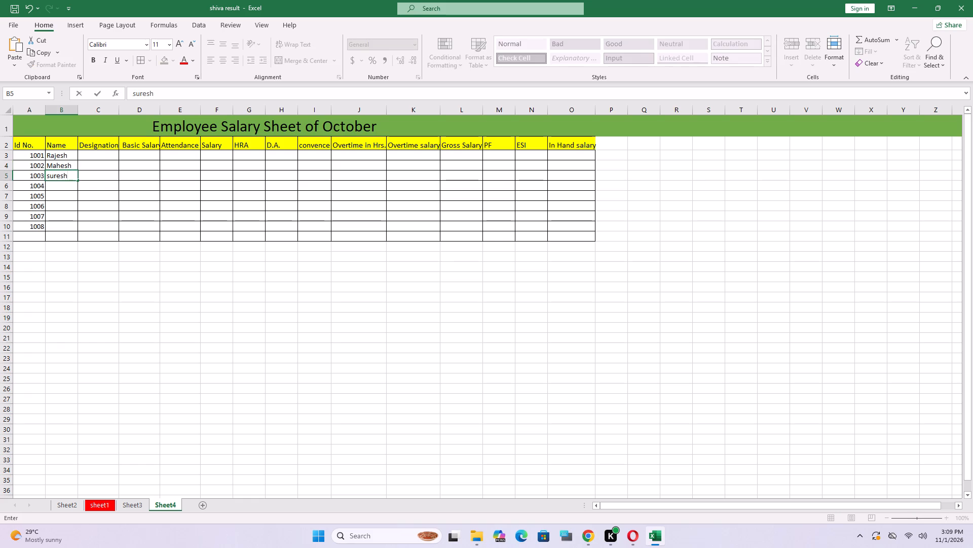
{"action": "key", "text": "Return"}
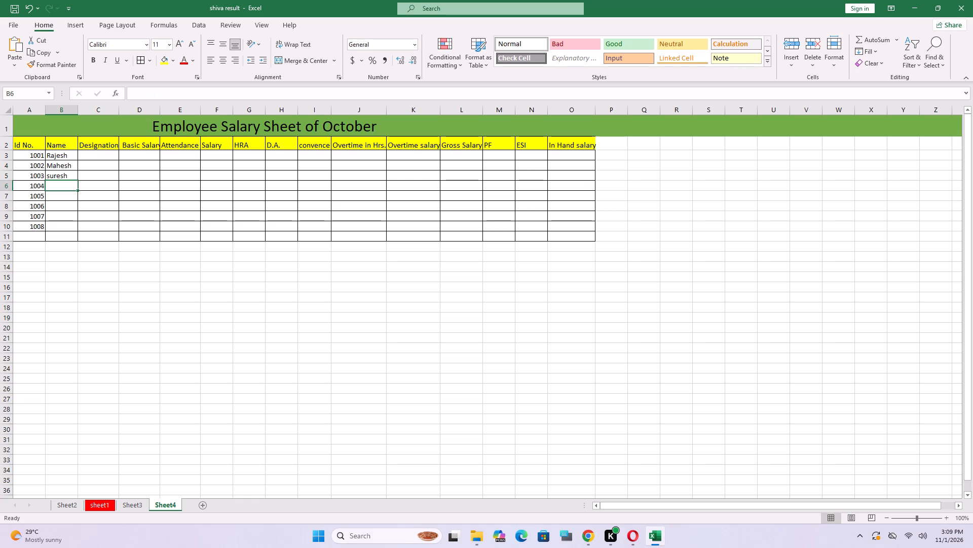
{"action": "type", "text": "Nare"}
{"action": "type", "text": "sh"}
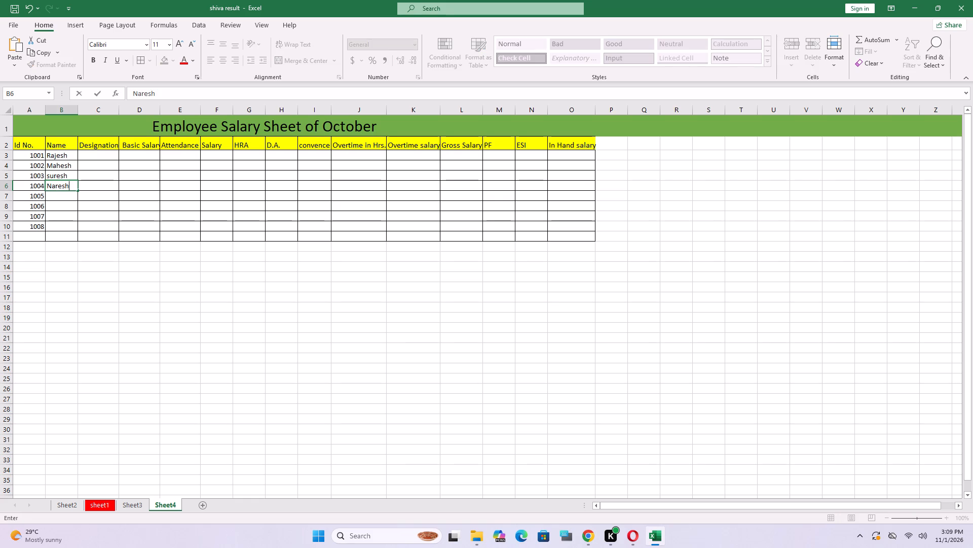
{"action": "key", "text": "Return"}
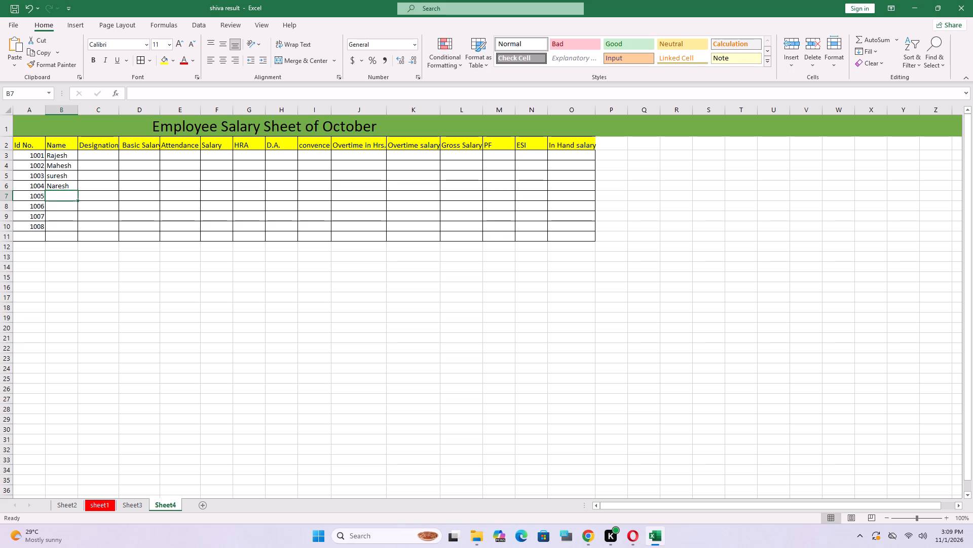
Enter the employee names Nishant, Brijesh, Kapil and Jai in cells B7 through B10.
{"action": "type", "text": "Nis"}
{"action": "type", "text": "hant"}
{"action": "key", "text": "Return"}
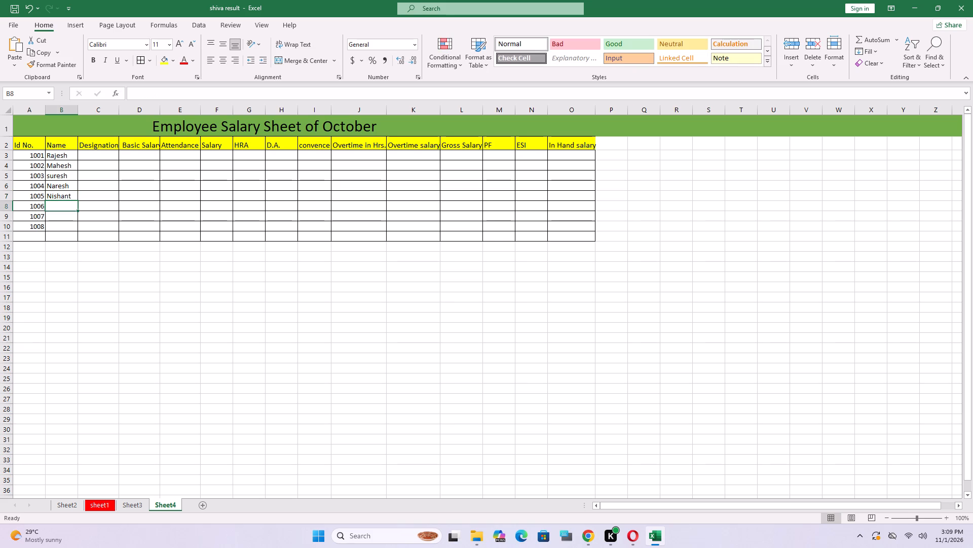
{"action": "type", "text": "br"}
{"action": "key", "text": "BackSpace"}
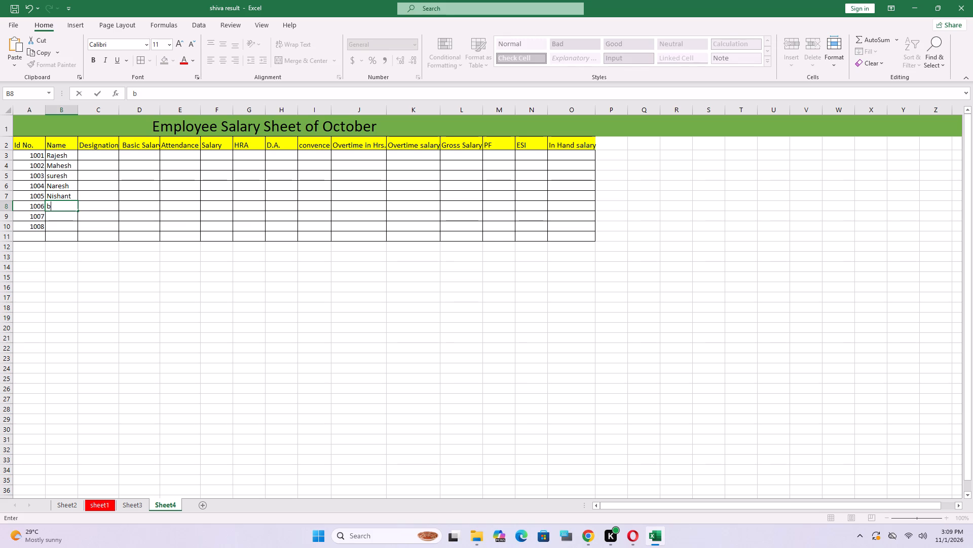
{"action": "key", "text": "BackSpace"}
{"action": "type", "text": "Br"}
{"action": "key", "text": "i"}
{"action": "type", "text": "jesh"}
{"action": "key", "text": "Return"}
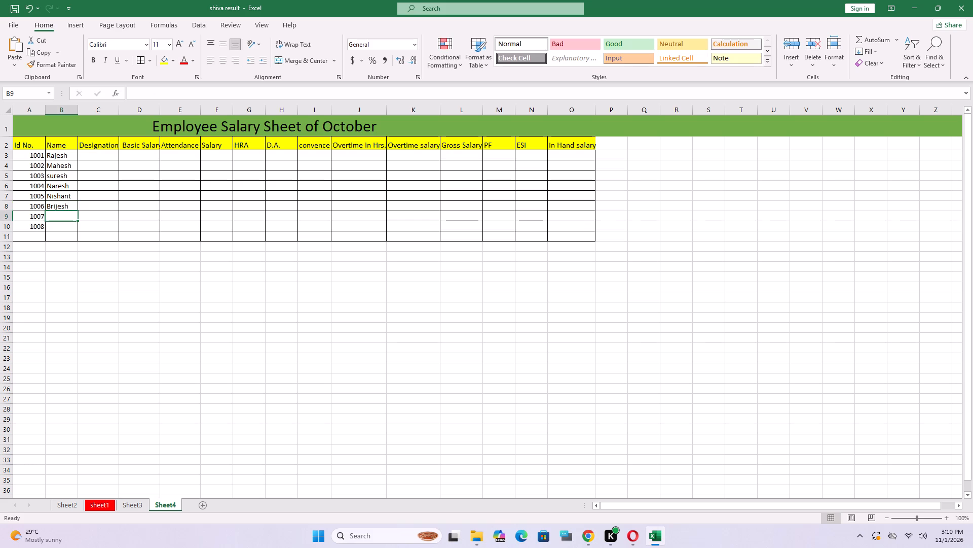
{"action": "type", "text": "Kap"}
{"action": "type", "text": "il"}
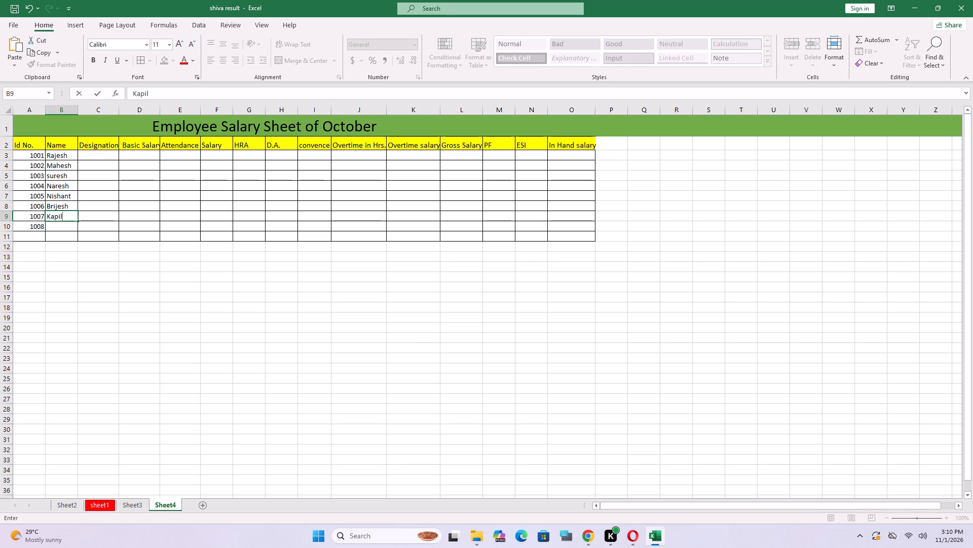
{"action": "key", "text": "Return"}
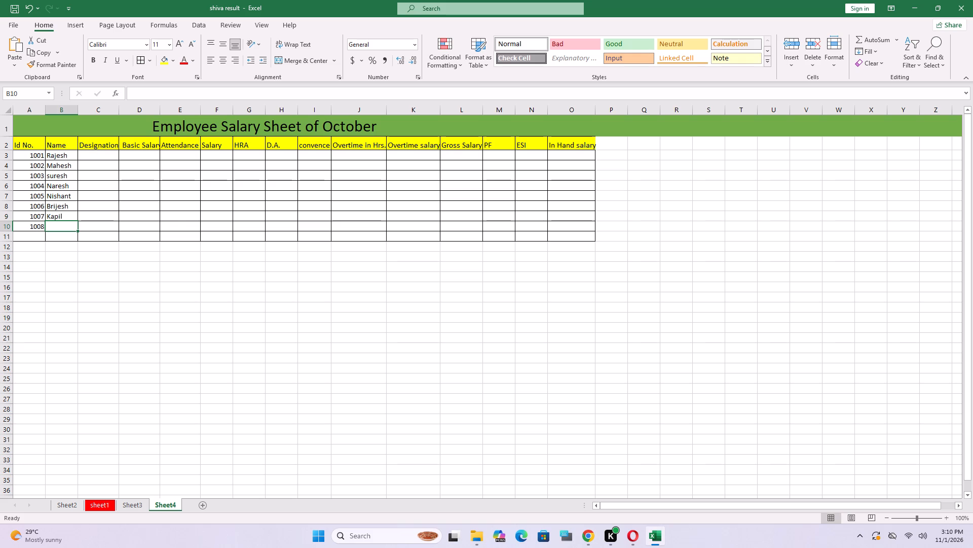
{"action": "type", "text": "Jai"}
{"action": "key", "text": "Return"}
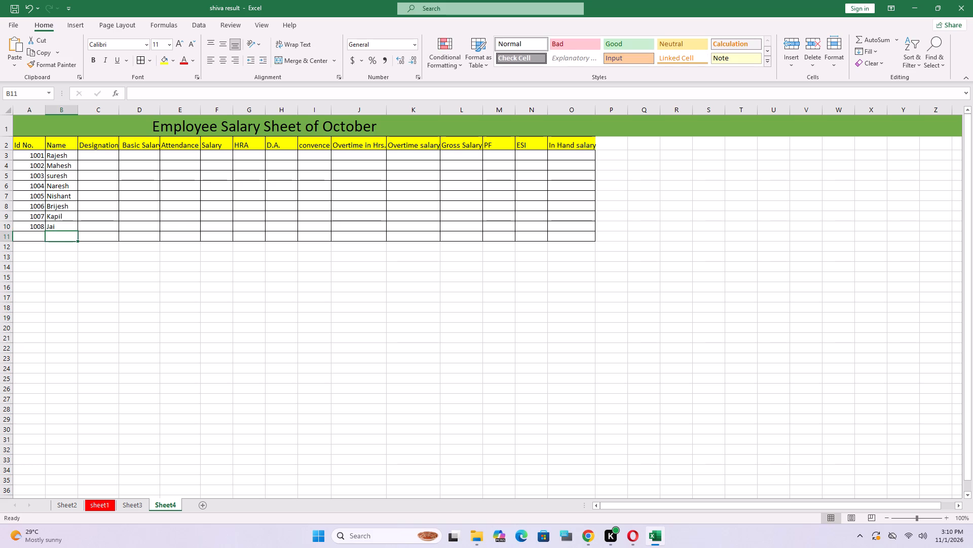
Add a ninth employee record in row 11 with ID 10009 and the name Punit.
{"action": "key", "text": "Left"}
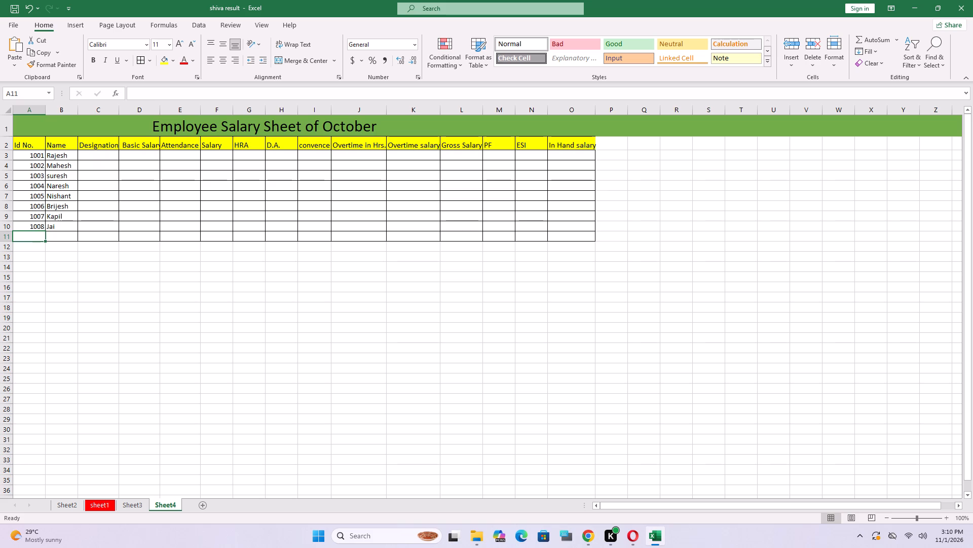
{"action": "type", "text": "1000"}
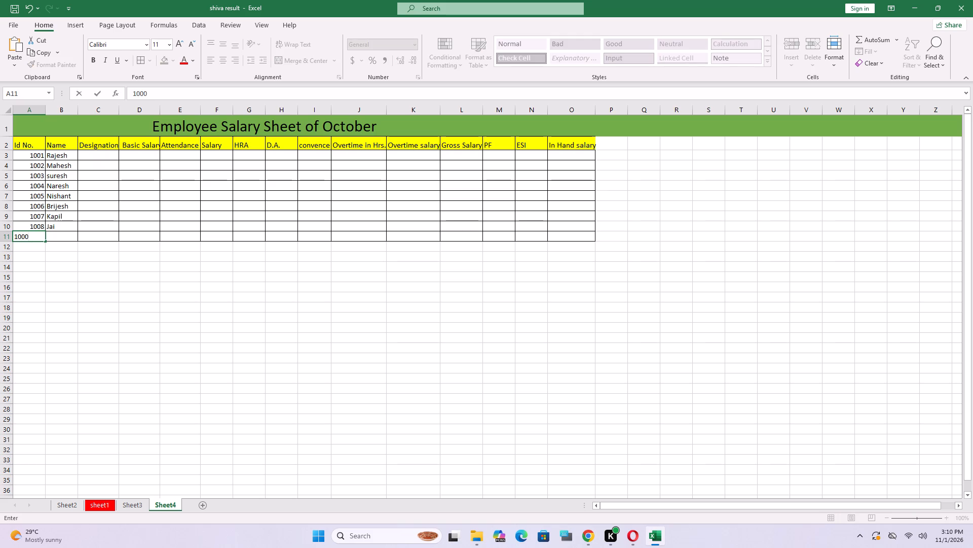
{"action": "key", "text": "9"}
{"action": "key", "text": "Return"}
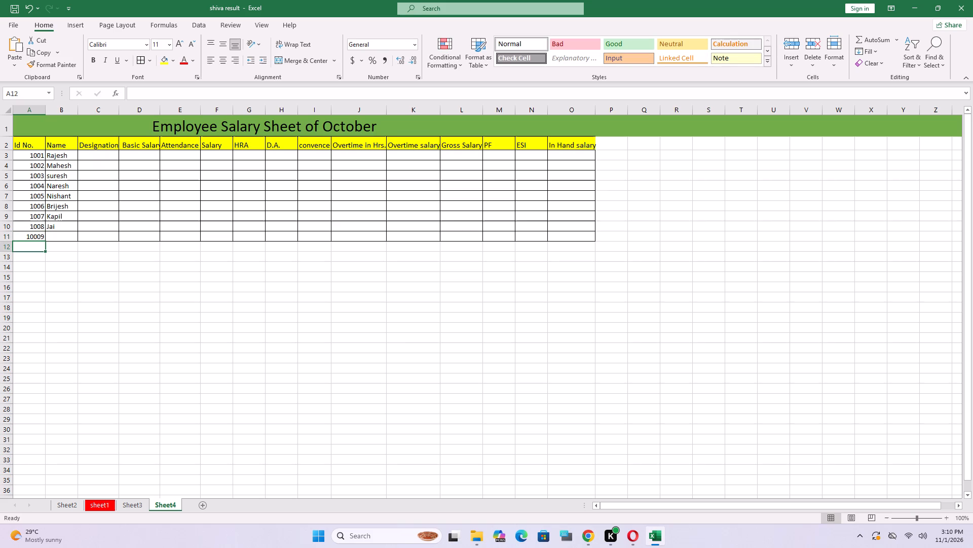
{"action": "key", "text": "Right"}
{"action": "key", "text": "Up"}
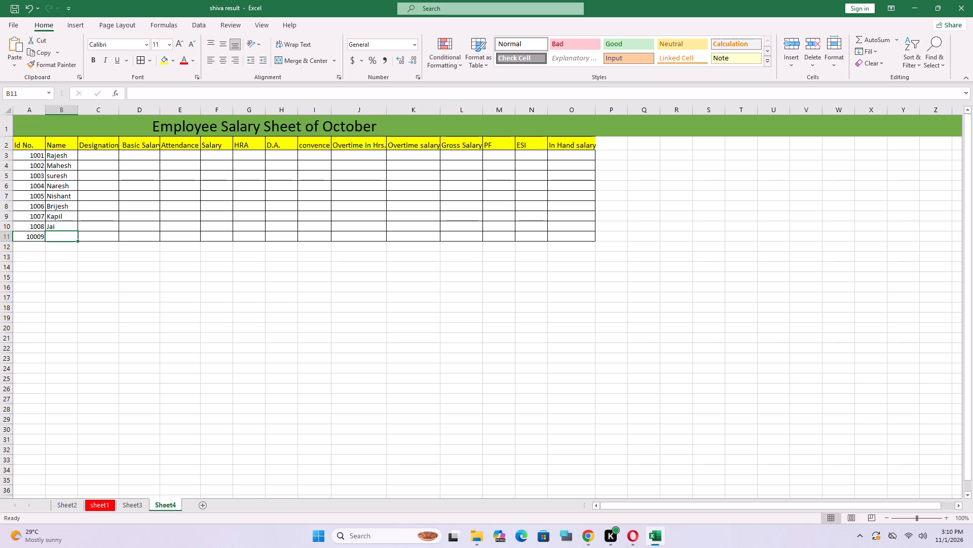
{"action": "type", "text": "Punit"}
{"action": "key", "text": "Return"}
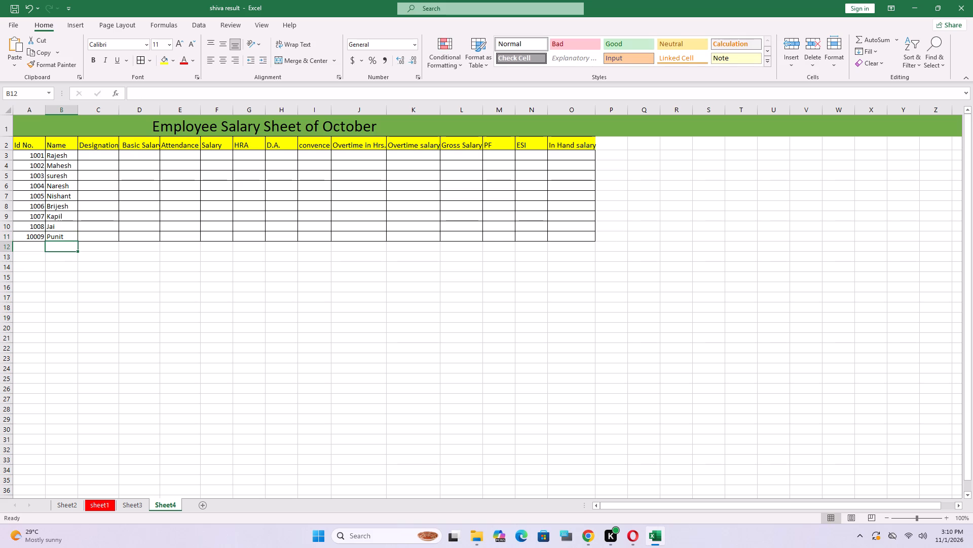
Enter the designation Manager for the first employee in cell C3.
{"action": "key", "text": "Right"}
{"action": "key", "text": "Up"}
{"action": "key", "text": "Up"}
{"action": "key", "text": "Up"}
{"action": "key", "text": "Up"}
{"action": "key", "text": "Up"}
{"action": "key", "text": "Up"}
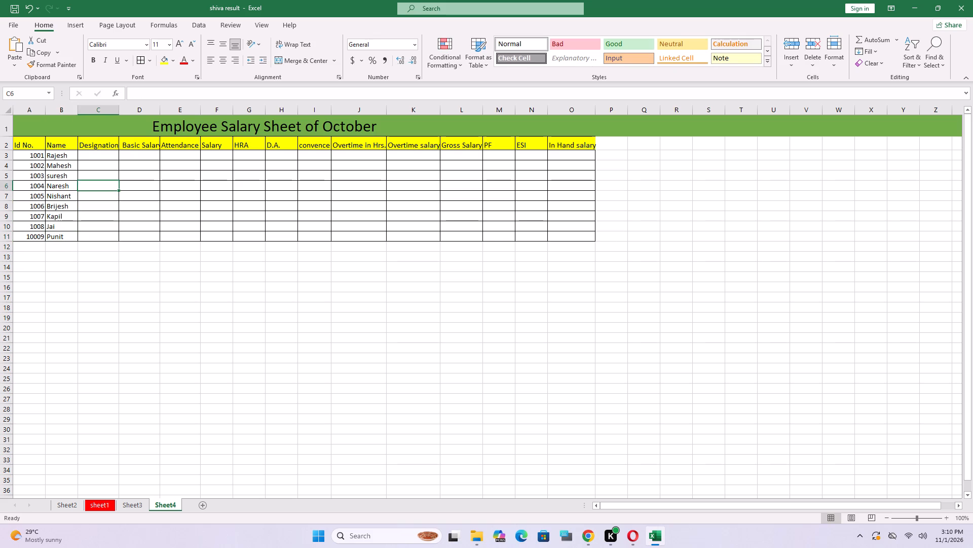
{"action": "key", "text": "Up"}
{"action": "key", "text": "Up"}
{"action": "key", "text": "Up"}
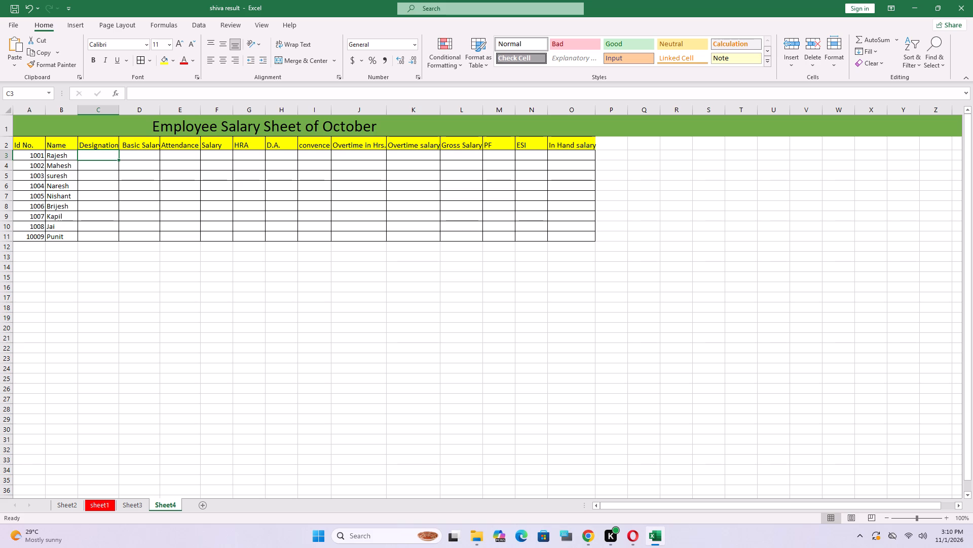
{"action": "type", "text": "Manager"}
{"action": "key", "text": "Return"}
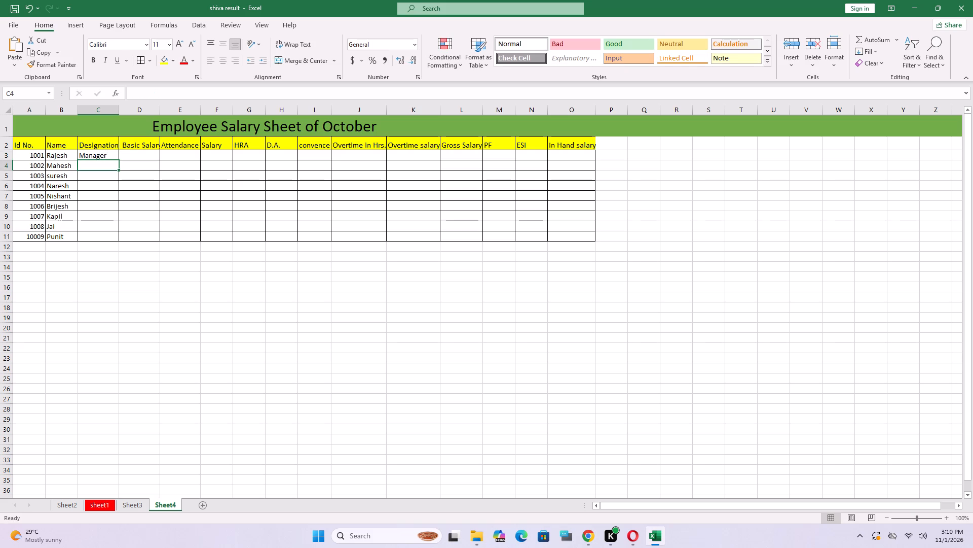
Enter the designation Asst. Manager for employee 1002 in cell C4.
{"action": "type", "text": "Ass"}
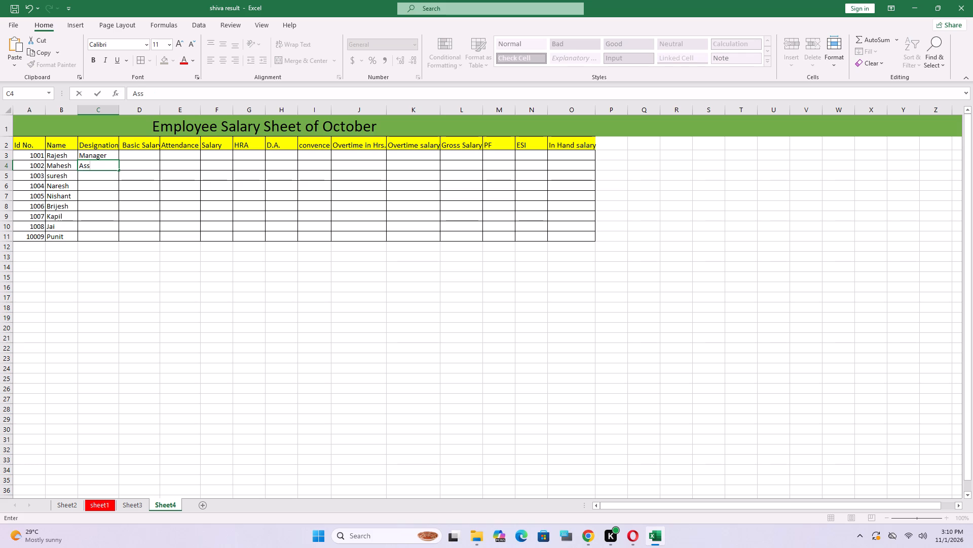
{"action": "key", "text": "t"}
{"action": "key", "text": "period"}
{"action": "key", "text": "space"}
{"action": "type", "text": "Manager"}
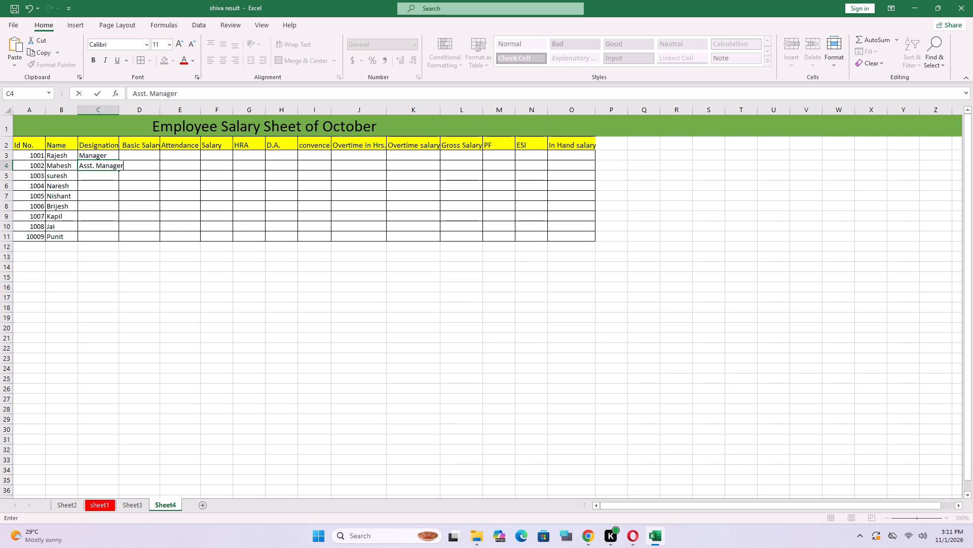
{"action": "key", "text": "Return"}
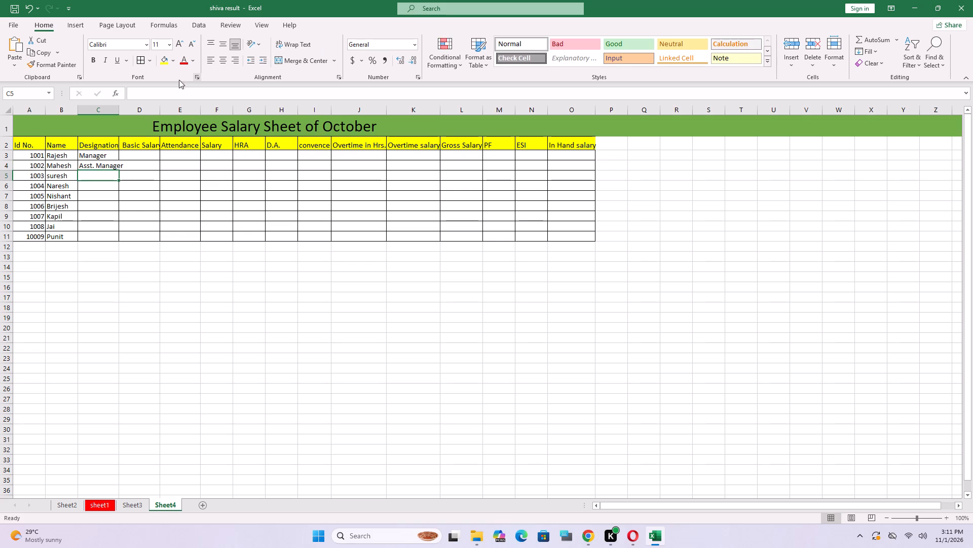
Autofit the width of the Designation column to its contents.
{"action": "left_click", "coordinate": [119, 106]}
{"action": "left_click", "coordinate": [119, 106]}
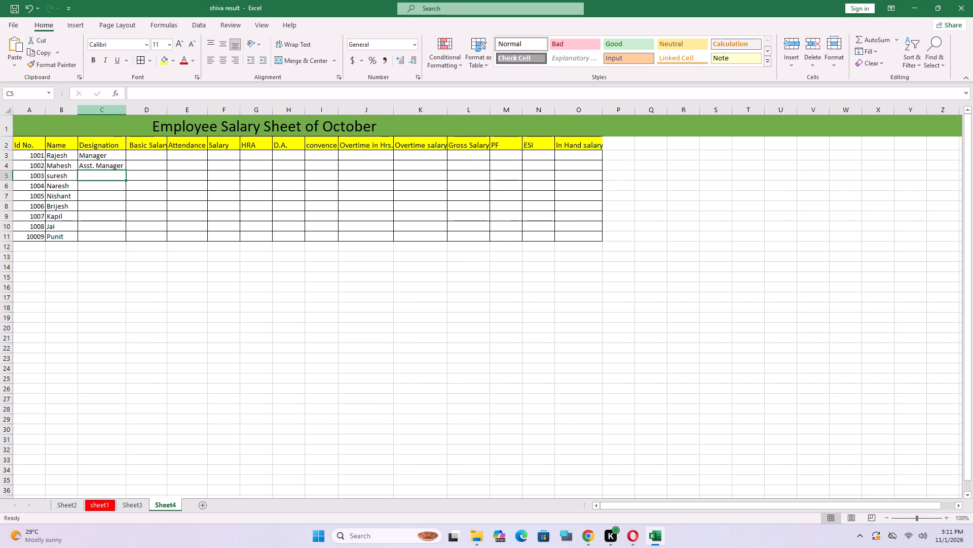
Enter the designation supervisor for employee 1003 in cell C5.
{"action": "left_click", "coordinate": [88, 174]}
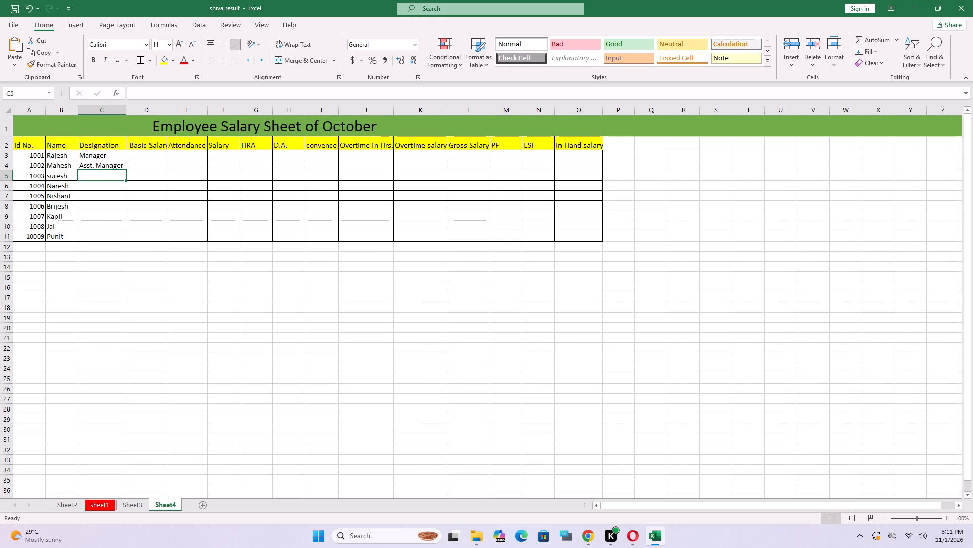
{"action": "type", "text": "su"}
{"action": "key", "text": "p"}
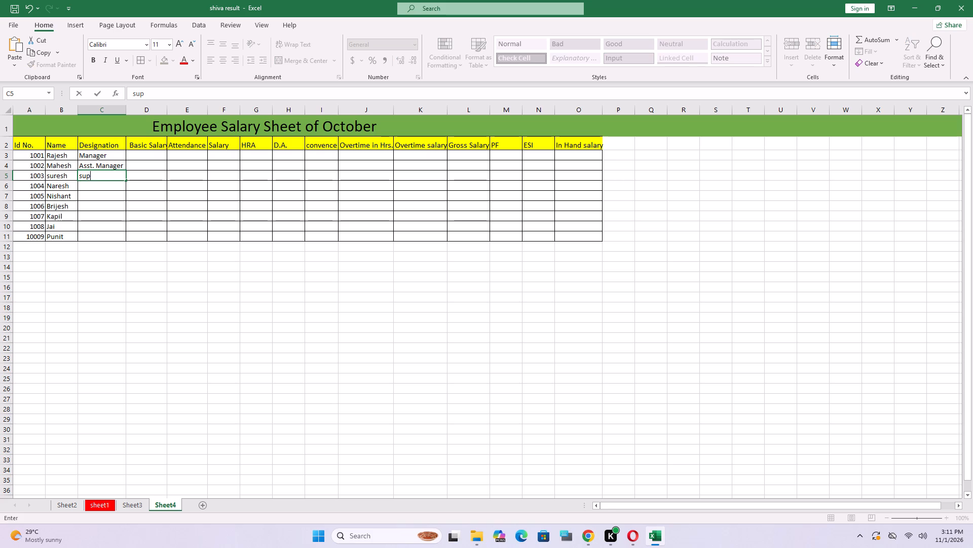
{"action": "type", "text": "er"}
{"action": "type", "text": "vis"}
{"action": "key", "text": "o"}
{"action": "key", "text": "r"}
{"action": "key", "text": "Return"}
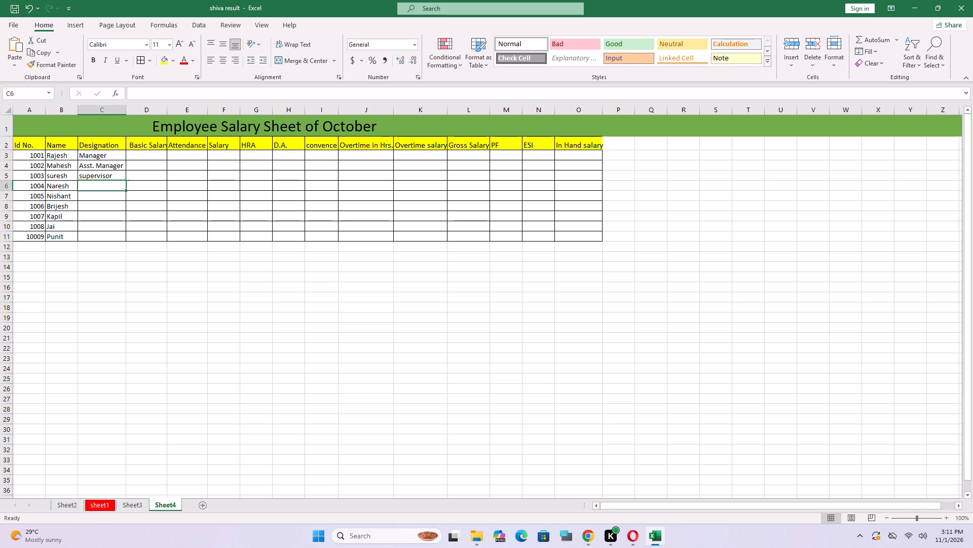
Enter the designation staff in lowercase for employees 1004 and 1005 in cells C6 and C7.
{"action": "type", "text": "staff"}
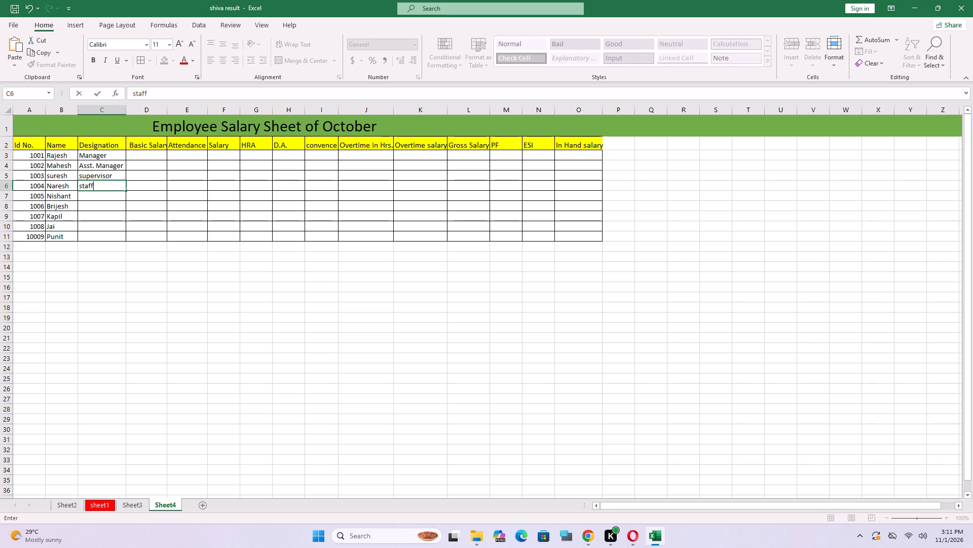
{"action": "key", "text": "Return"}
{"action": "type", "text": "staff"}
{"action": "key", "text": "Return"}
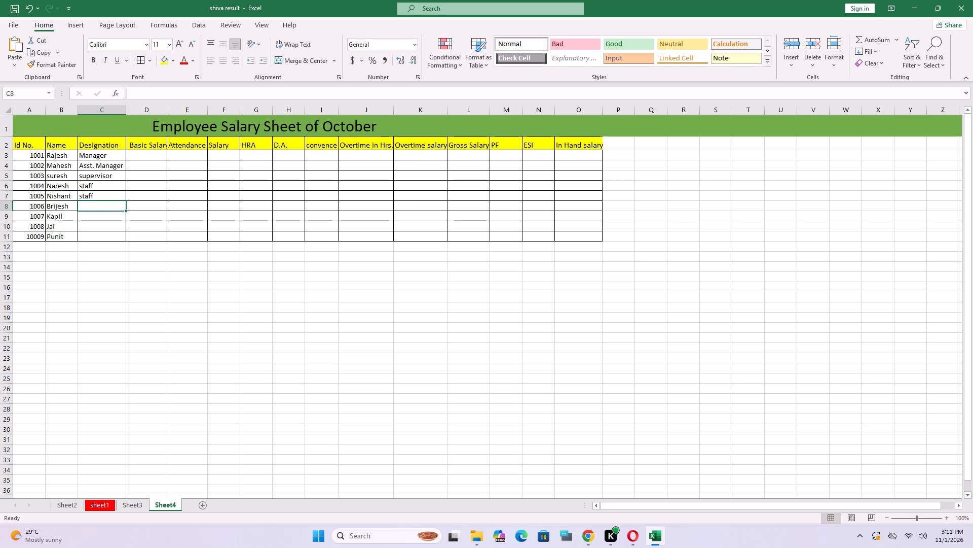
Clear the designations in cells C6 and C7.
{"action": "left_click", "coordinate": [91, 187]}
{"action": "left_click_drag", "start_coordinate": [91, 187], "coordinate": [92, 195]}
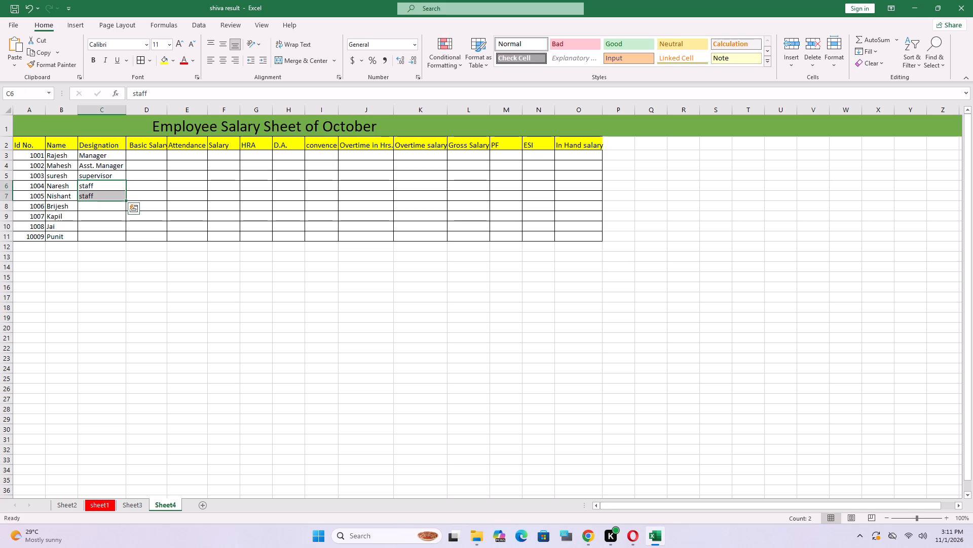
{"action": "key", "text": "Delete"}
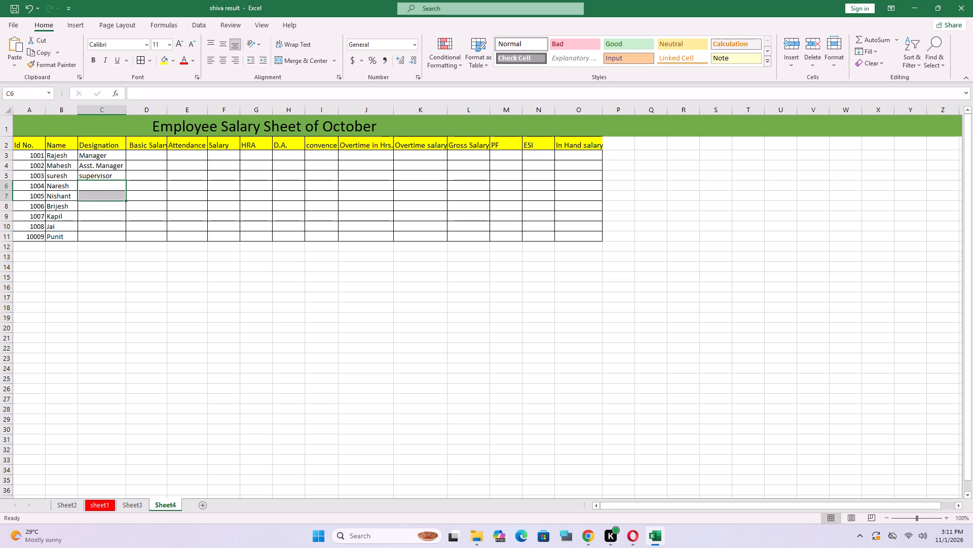
Enter the capitalized designation Staff for employee 1004 in cell C6.
{"action": "left_click", "coordinate": [91, 180]}
{"action": "left_click", "coordinate": [92, 185]}
{"action": "type", "text": "Sta"}
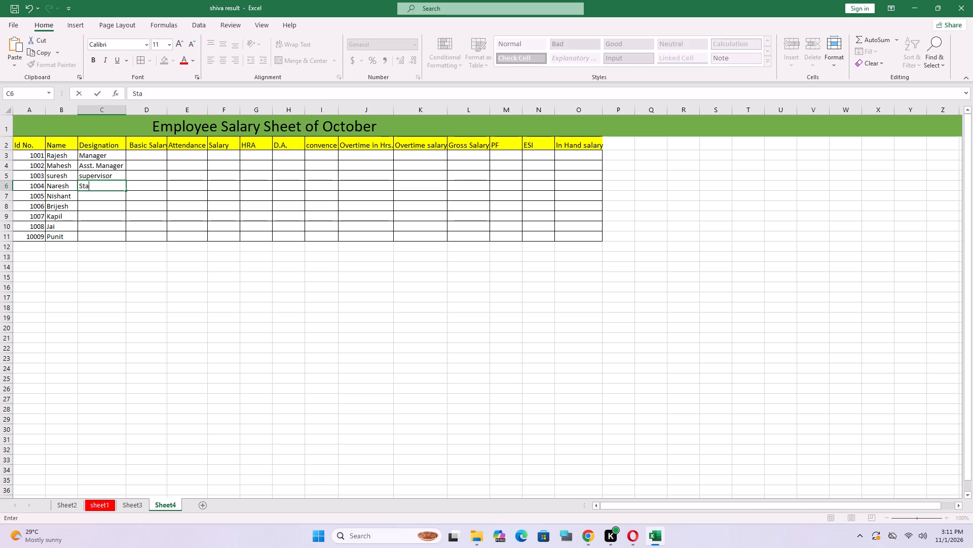
{"action": "type", "text": "ff"}
{"action": "key", "text": "Return"}
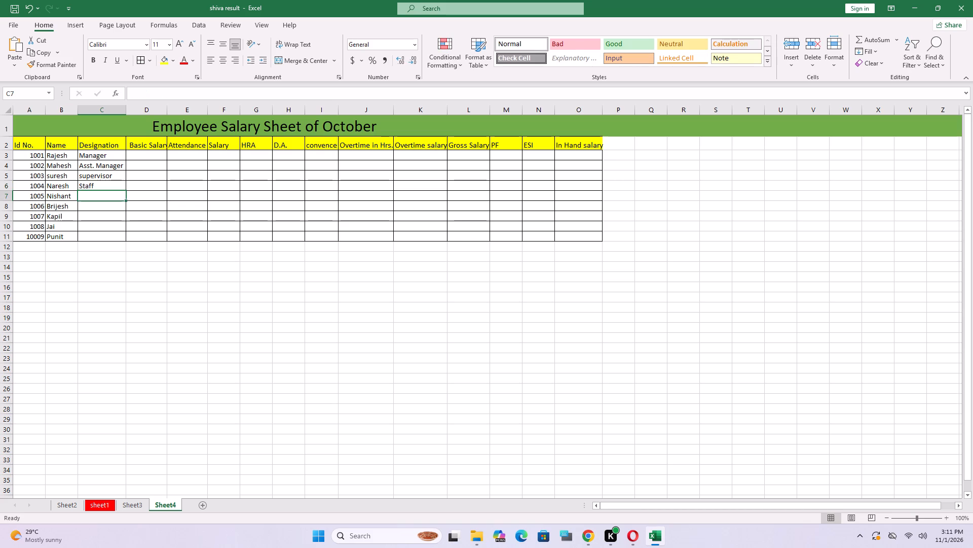
Enter the designation Staff for employees 1005 and 1006 in cells C7 and C8.
{"action": "type", "text": "Staf"}
{"action": "key", "text": "Return"}
{"action": "type", "text": "Sta"}
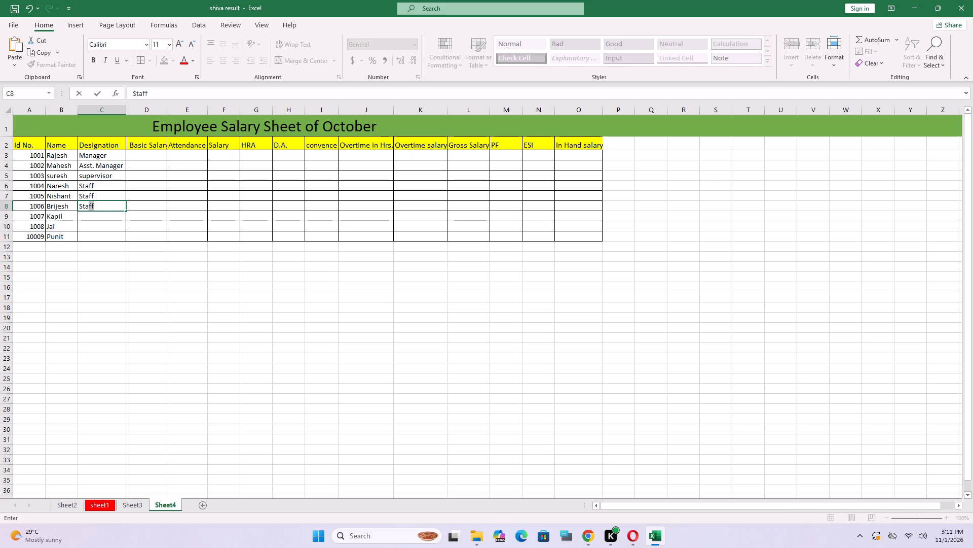
{"action": "key", "text": "Return"}
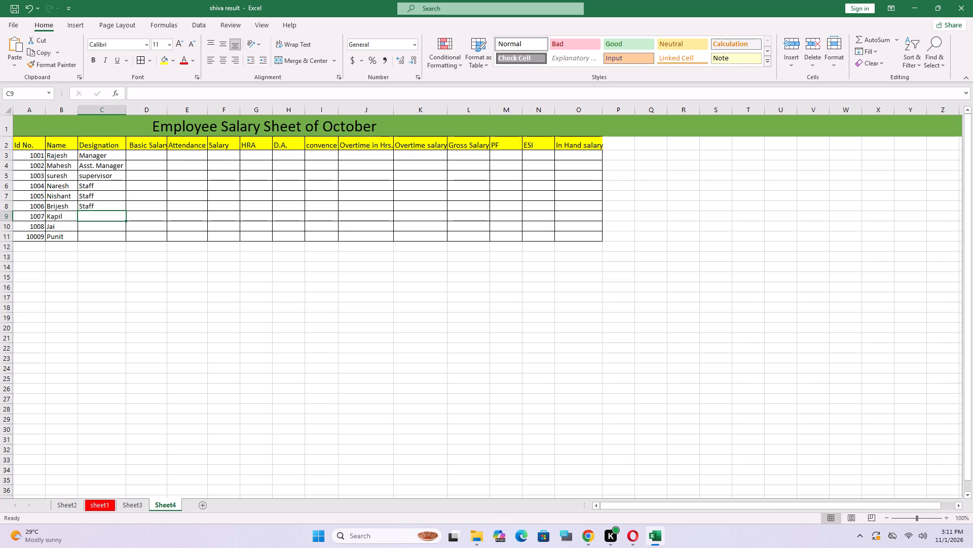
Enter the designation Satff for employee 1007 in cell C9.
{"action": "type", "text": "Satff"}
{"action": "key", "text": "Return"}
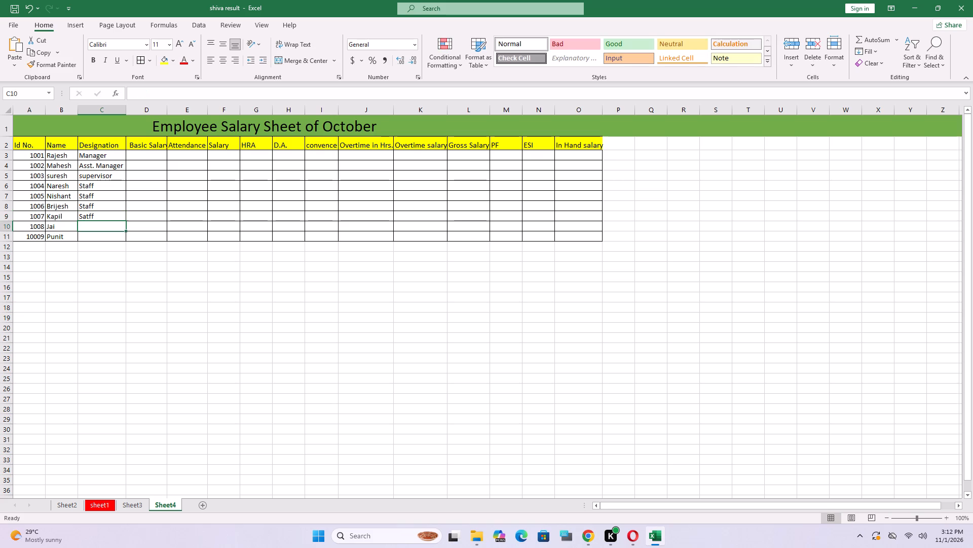
Replace the misspelled designation of employee 1007 in cell C9 with Staff.
{"action": "left_click", "coordinate": [96, 218]}
{"action": "key", "text": "BackSpace"}
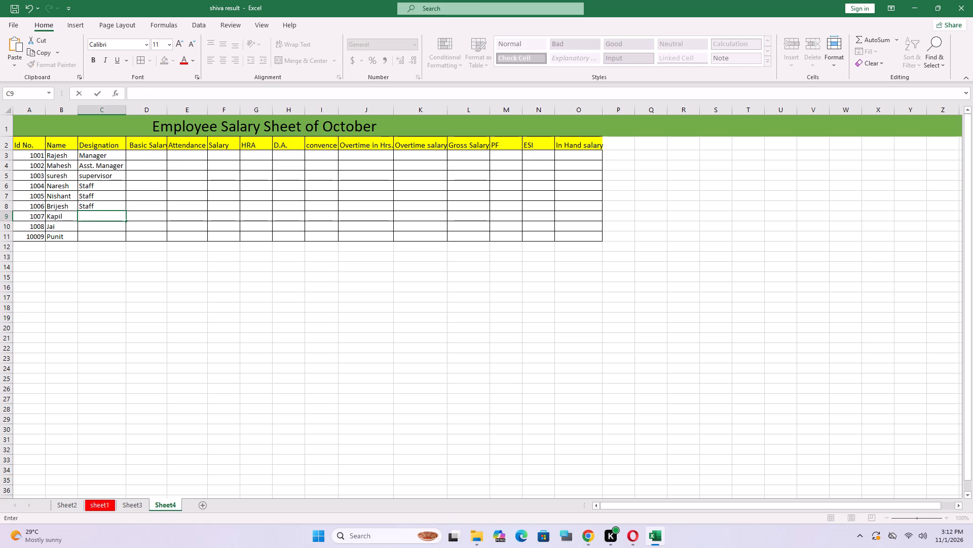
{"action": "key", "text": "shift+s"}
{"action": "type", "text": "ta"}
{"action": "left_click", "coordinate": [80, 228]}
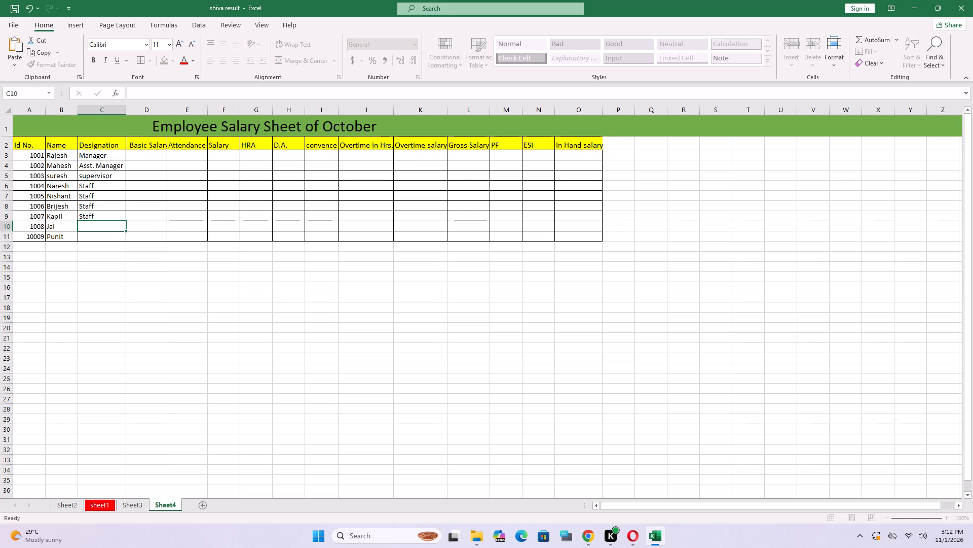
Enter the designation Staff for the last two employees, Jai and Punit, in cells C10 and C11.
{"action": "type", "text": "Staff"}
{"action": "key", "text": "Return"}
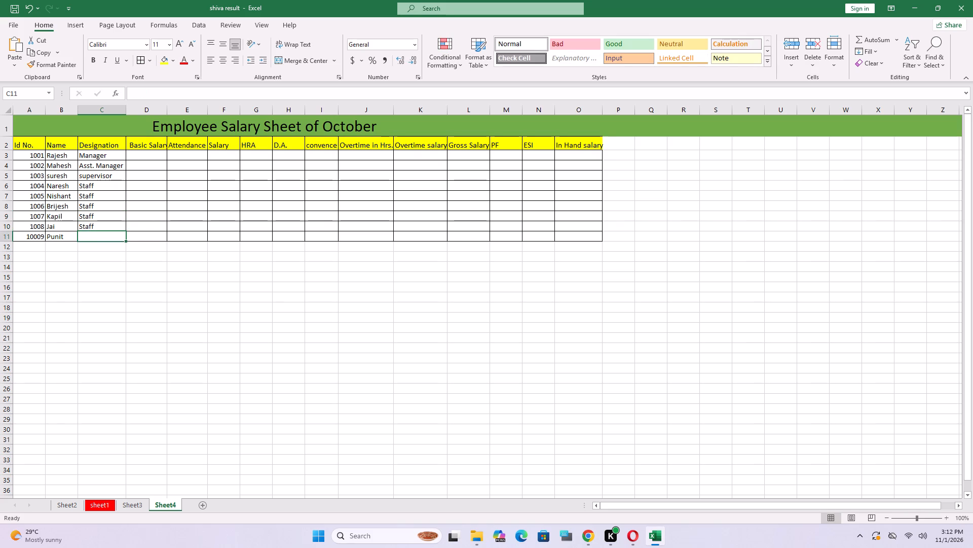
{"action": "type", "text": "Staff"}
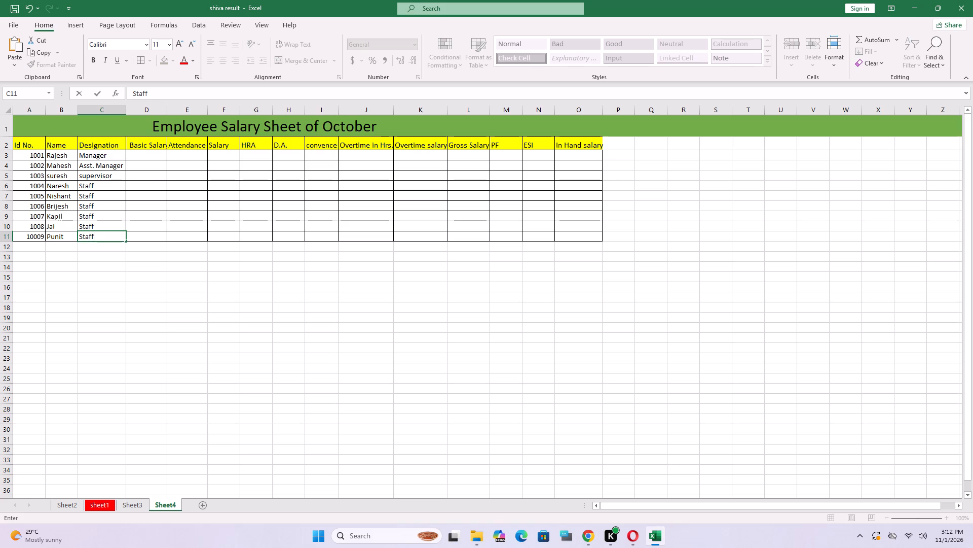
{"action": "left_click", "coordinate": [143, 157]}
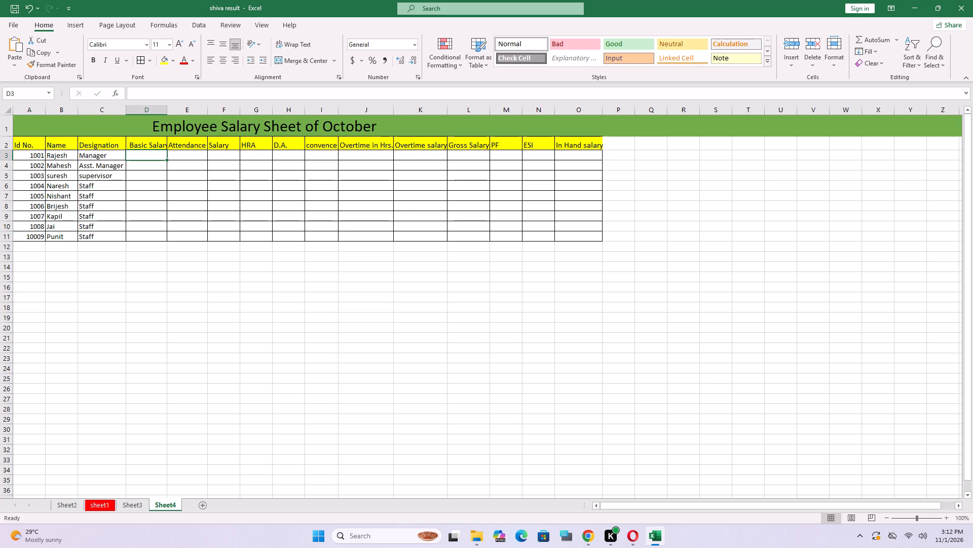
AutoFit the width of column D to its Basic Salary heading and select cell D3.
{"action": "left_click", "coordinate": [167, 108]}
{"action": "triple_click", "coordinate": [167, 108]}
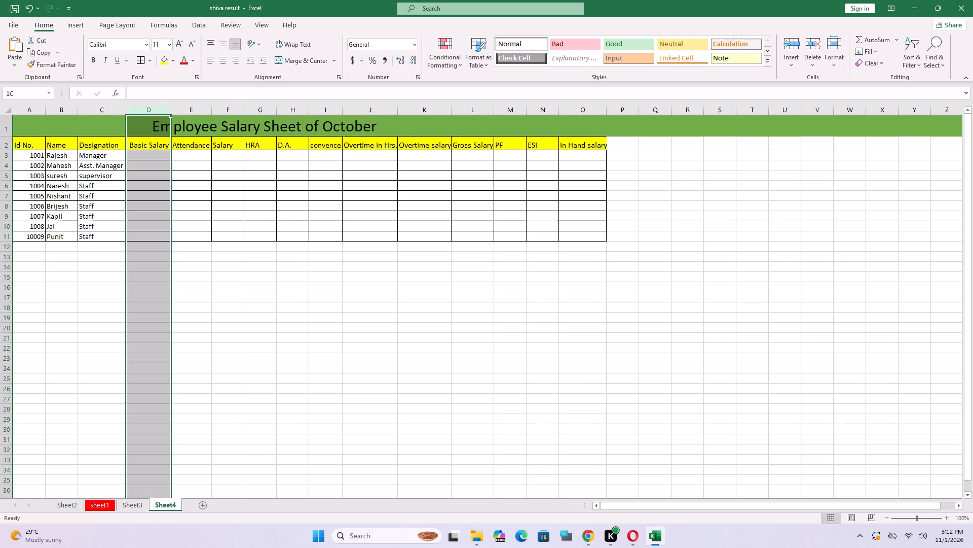
{"action": "left_click", "coordinate": [133, 158]}
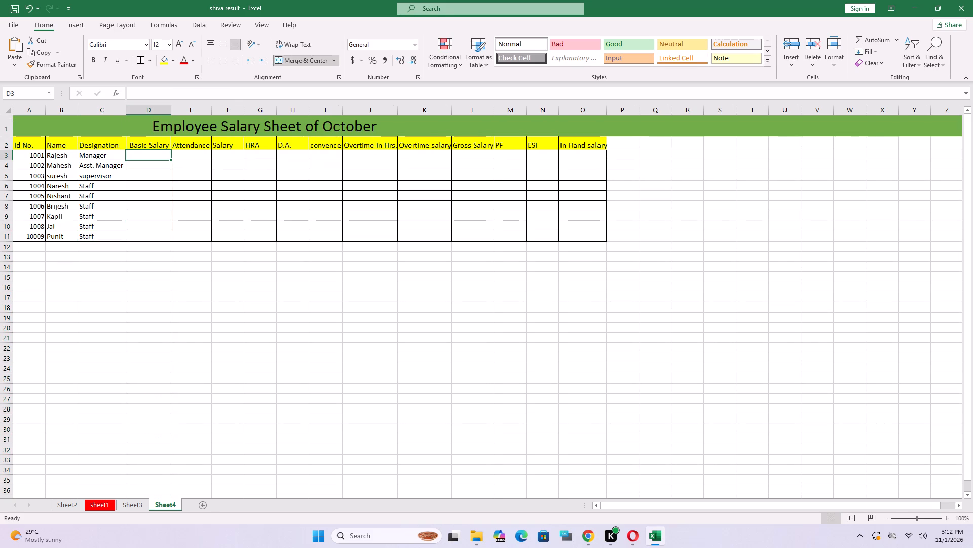
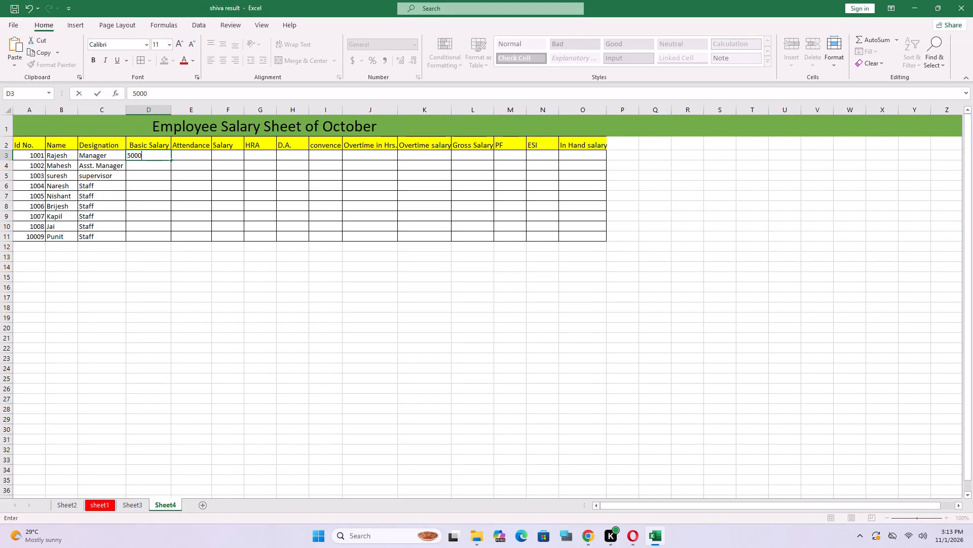
Enter basic salaries of 50000, 35000 and 30000 for the manager, assistant manager and supervisor in cells D3 to D5.
{"action": "key", "text": "0"}
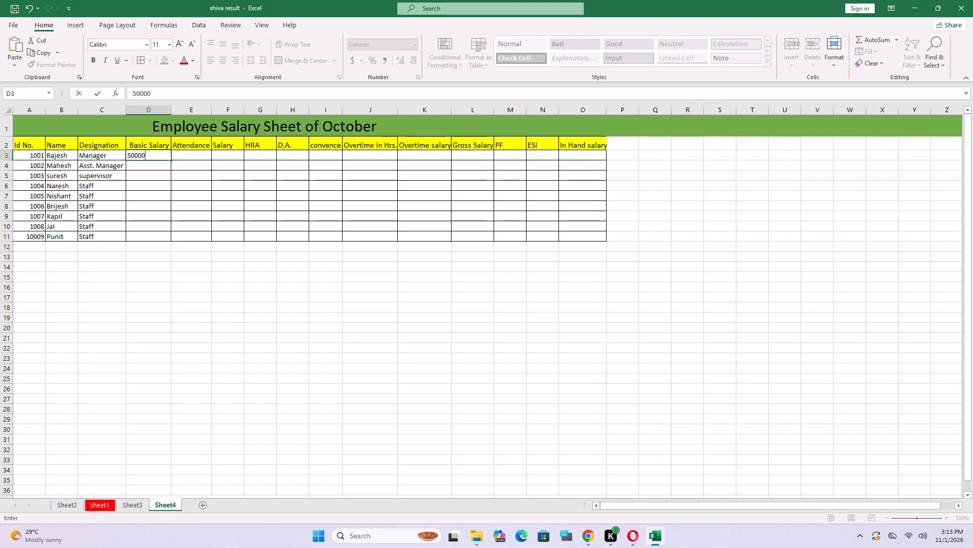
{"action": "key", "text": "Return"}
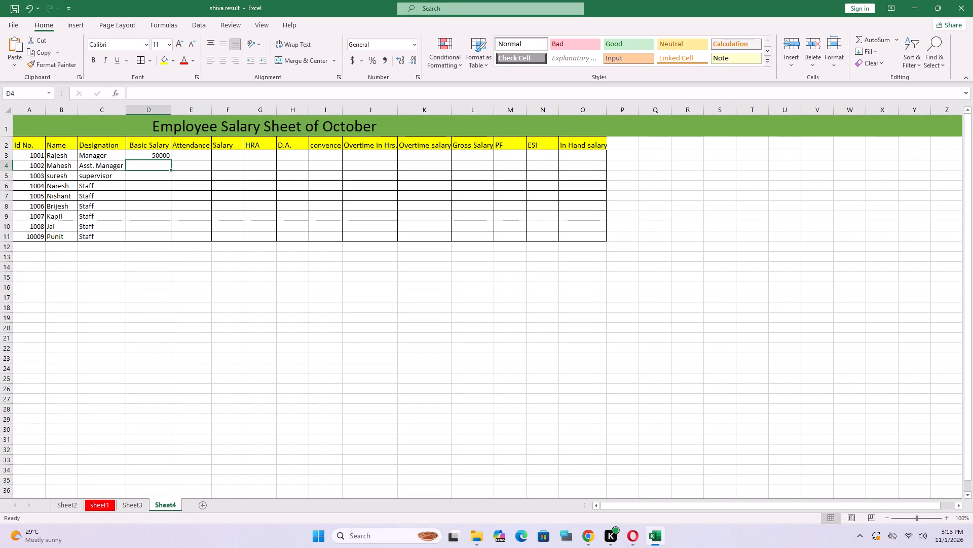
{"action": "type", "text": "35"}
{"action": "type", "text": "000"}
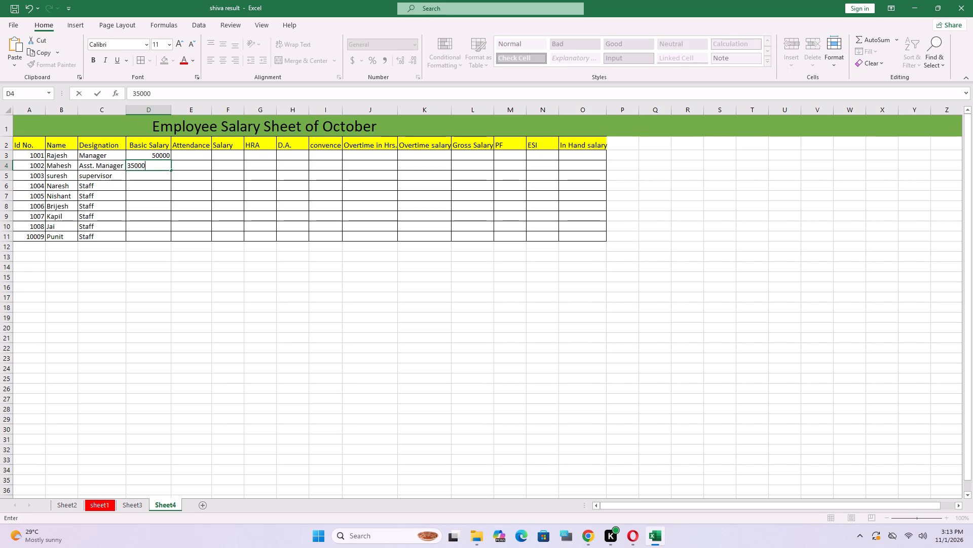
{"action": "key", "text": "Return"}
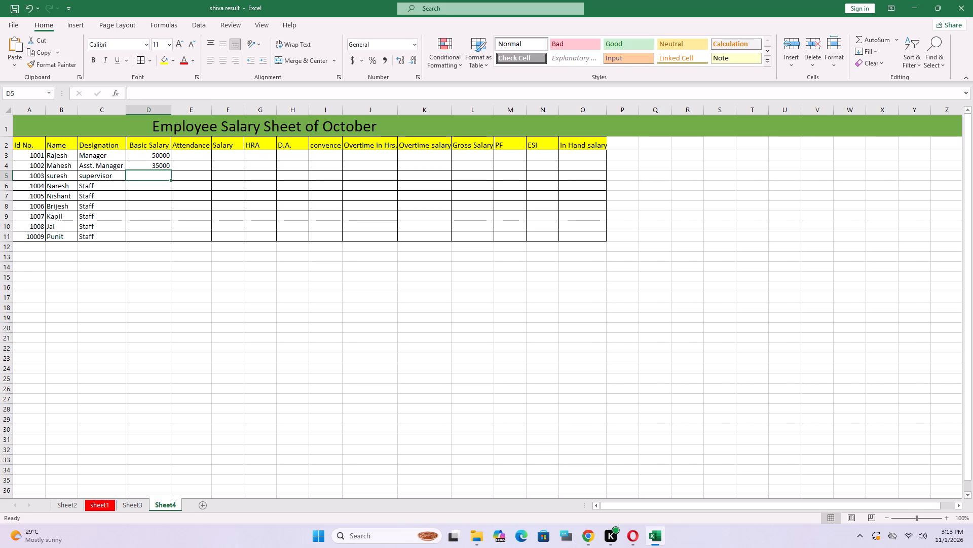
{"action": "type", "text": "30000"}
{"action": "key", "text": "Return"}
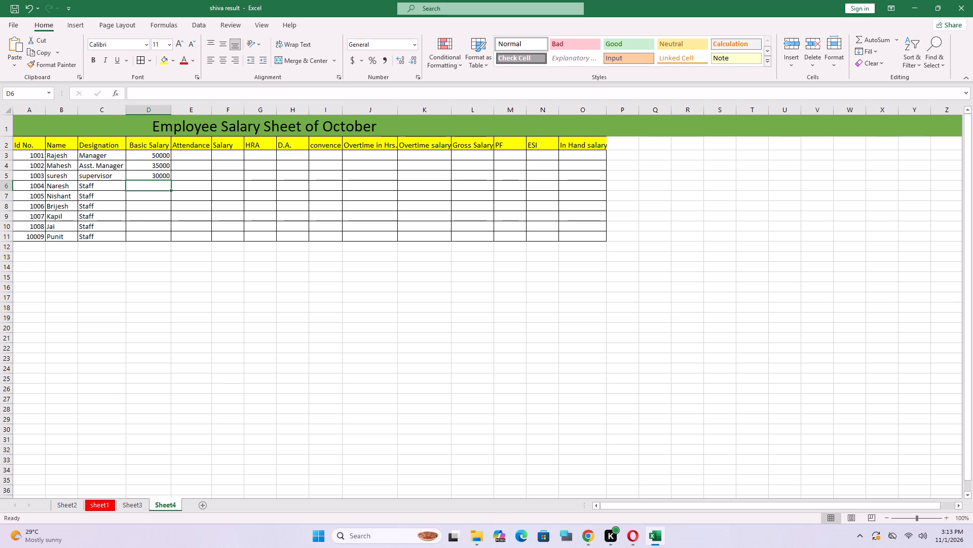
Enter a basic salary of 25000 for each of employees 1004, 1005 and 1006 in cells D6 to D8.
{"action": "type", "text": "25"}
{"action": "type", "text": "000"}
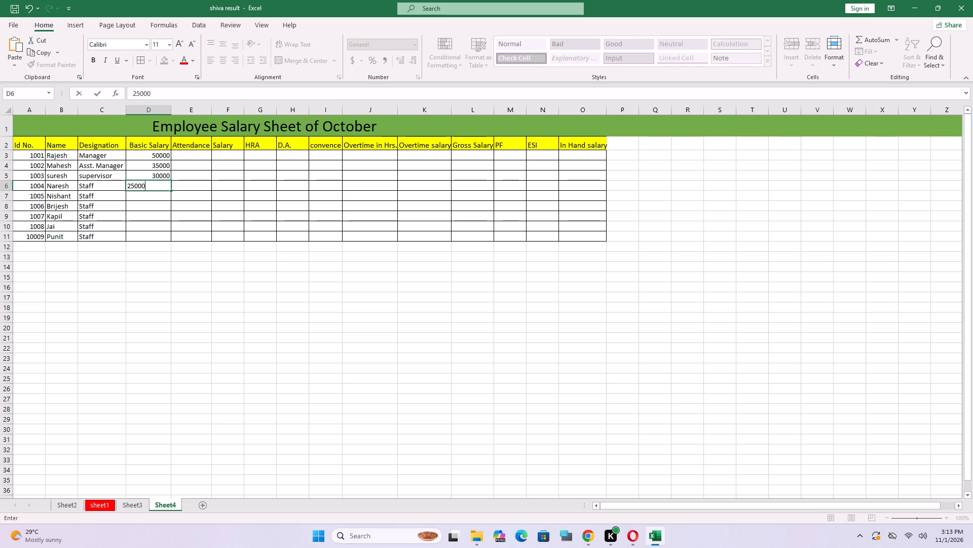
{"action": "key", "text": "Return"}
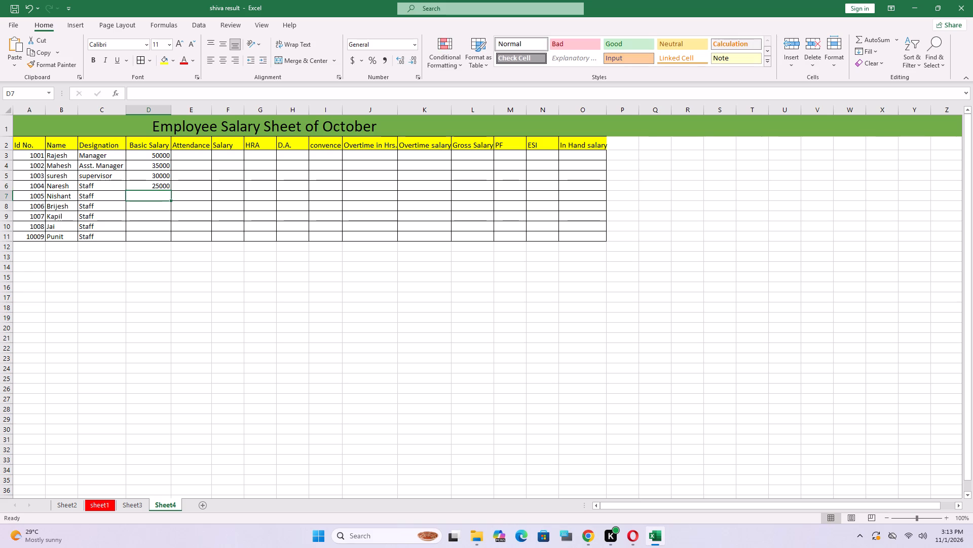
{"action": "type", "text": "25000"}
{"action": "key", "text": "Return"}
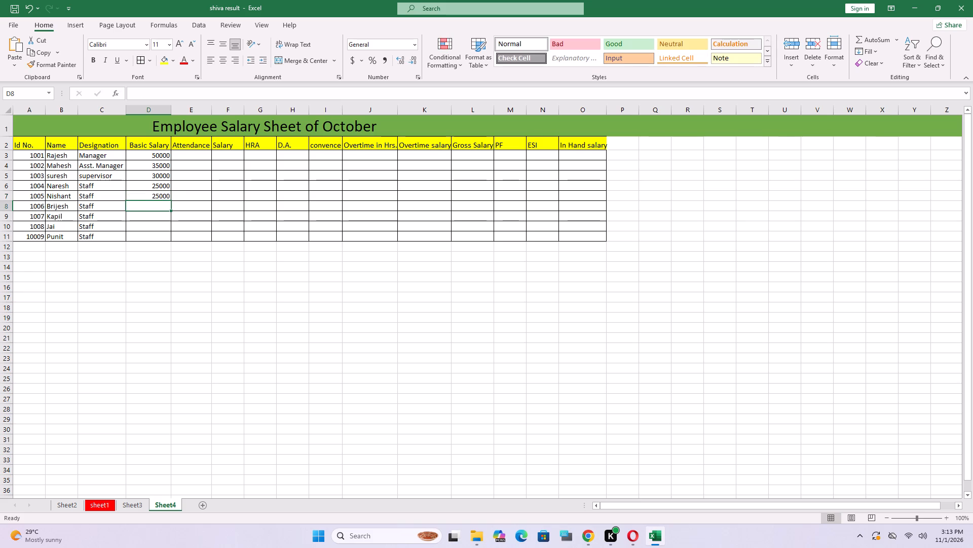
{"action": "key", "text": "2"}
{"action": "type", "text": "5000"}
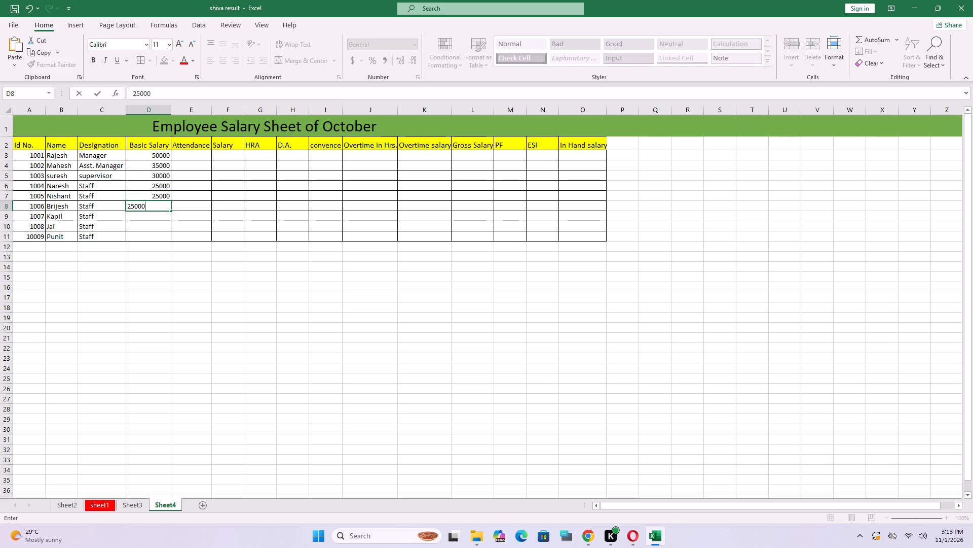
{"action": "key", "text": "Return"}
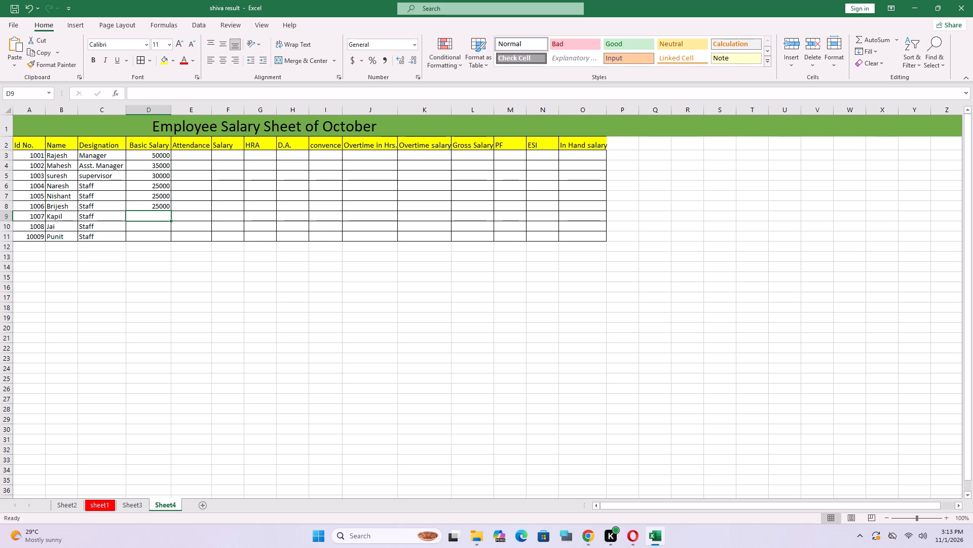
Enter basic salaries of 18000, 17000 and 15000 for the last three employees in cells D9 to D11.
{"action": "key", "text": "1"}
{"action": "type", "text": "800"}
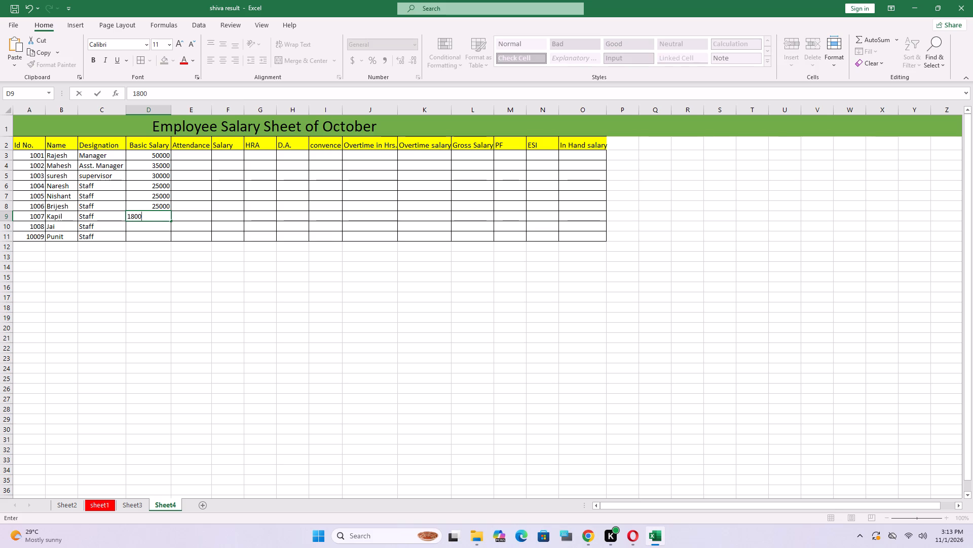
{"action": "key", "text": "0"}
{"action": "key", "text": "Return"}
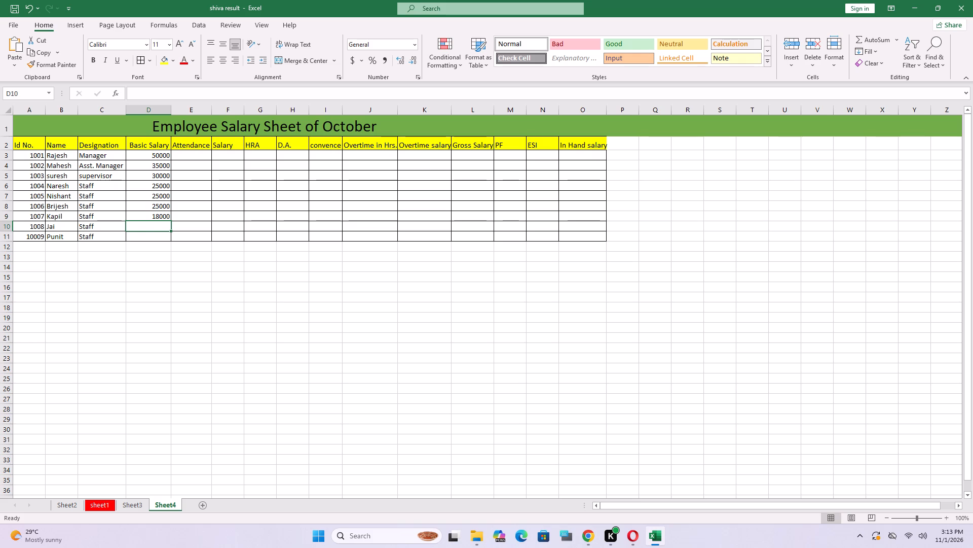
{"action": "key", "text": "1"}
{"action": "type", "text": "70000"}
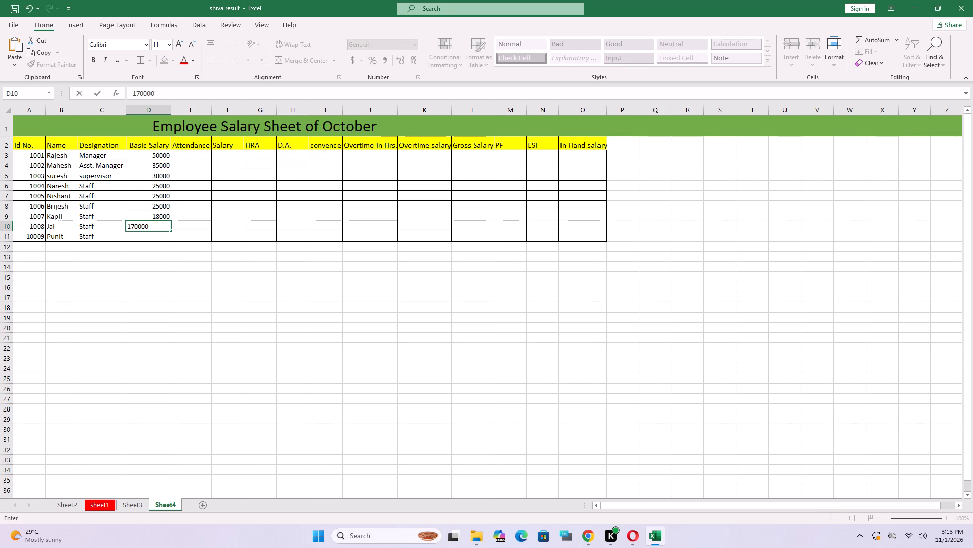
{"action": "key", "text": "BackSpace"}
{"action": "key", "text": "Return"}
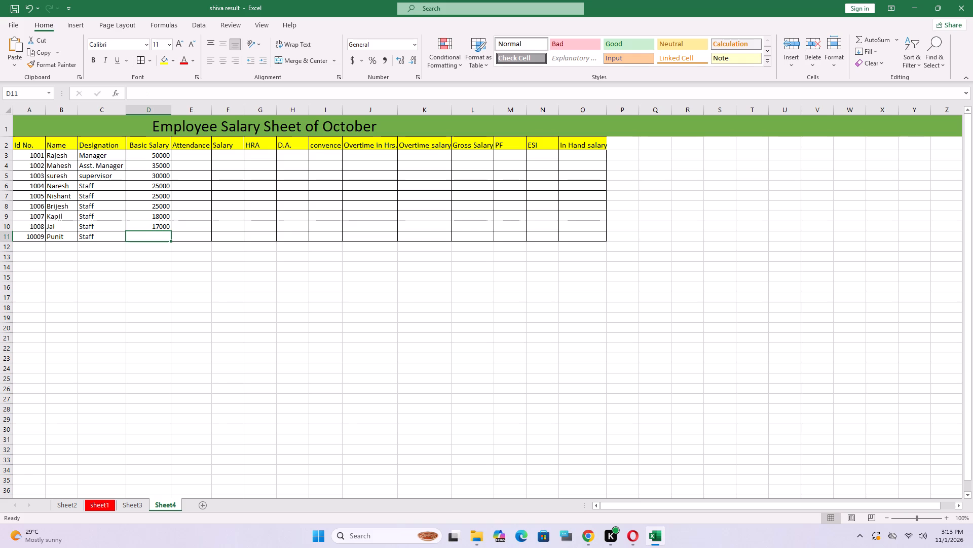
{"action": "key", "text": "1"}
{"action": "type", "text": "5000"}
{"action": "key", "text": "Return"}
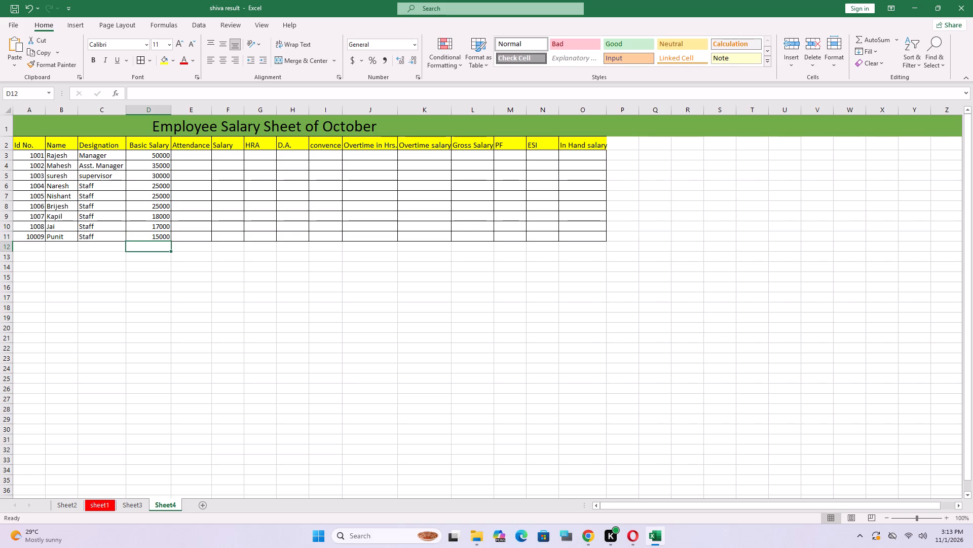
Center the basic salary values in cells D3 to D11 horizontally.
{"action": "left_click_drag", "start_coordinate": [155, 154], "coordinate": [162, 236]}
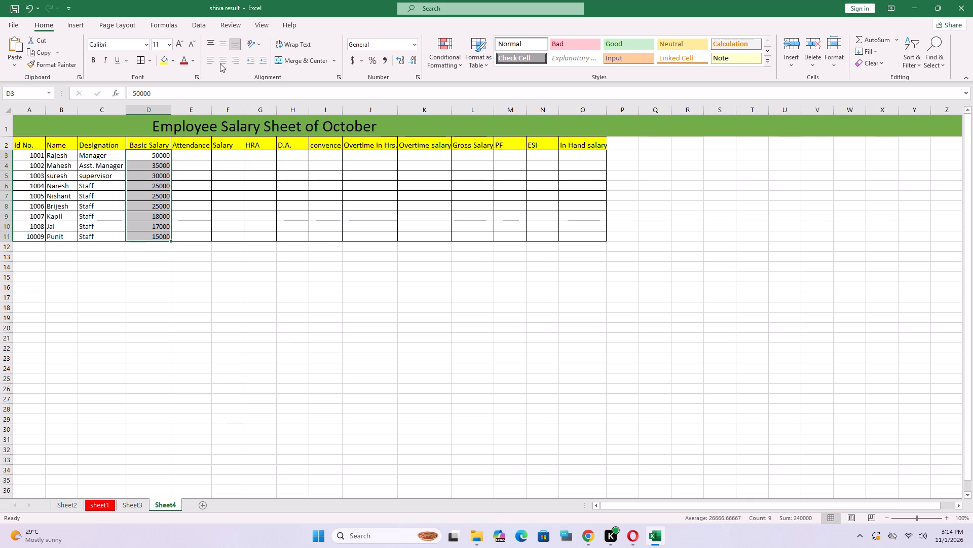
{"action": "left_click", "coordinate": [223, 62]}
Enter attendance of 28, 29, 30 and 26 for employees 1001 to 1004 in cells E3 to E6.
{"action": "left_click", "coordinate": [190, 156]}
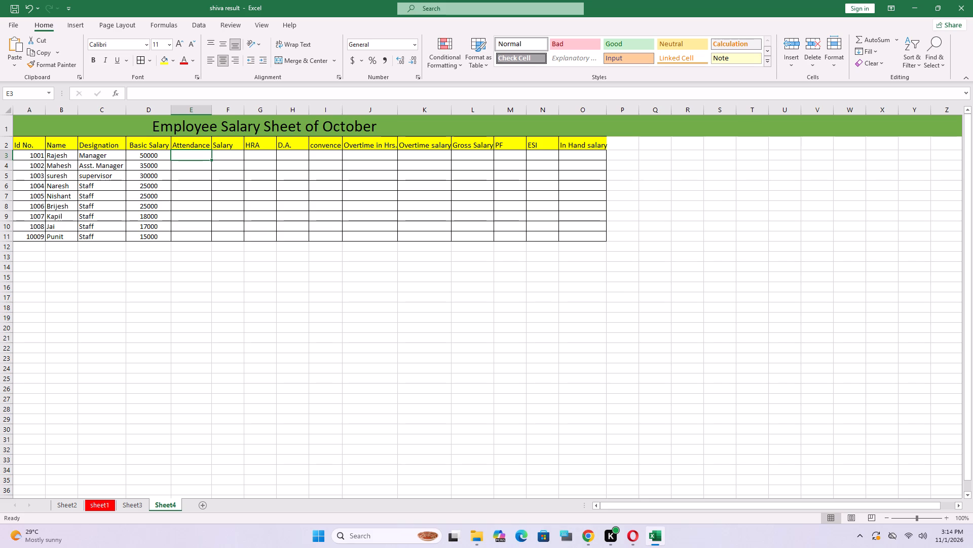
{"action": "type", "text": "28"}
{"action": "key", "text": "Return"}
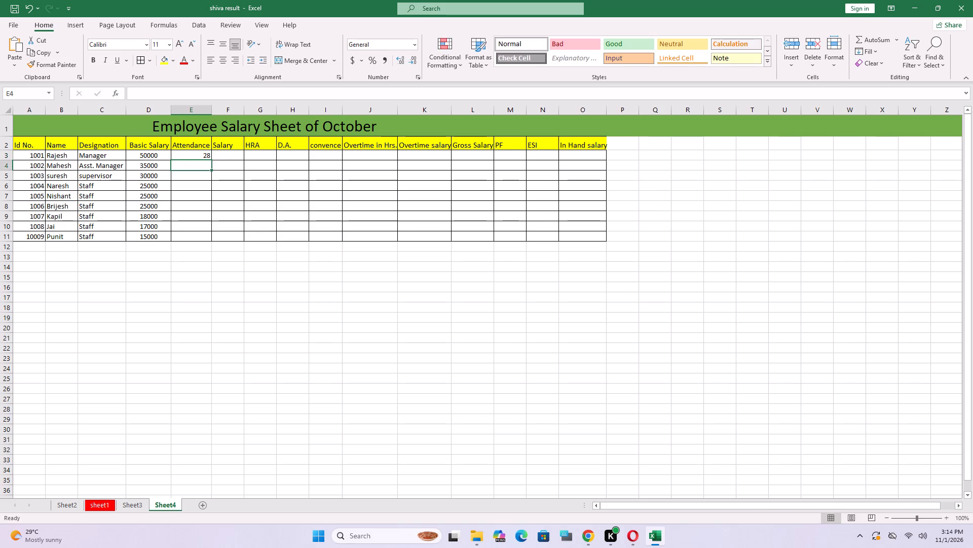
{"action": "type", "text": "29"}
{"action": "key", "text": "Return"}
{"action": "type", "text": "30"}
{"action": "key", "text": "Return"}
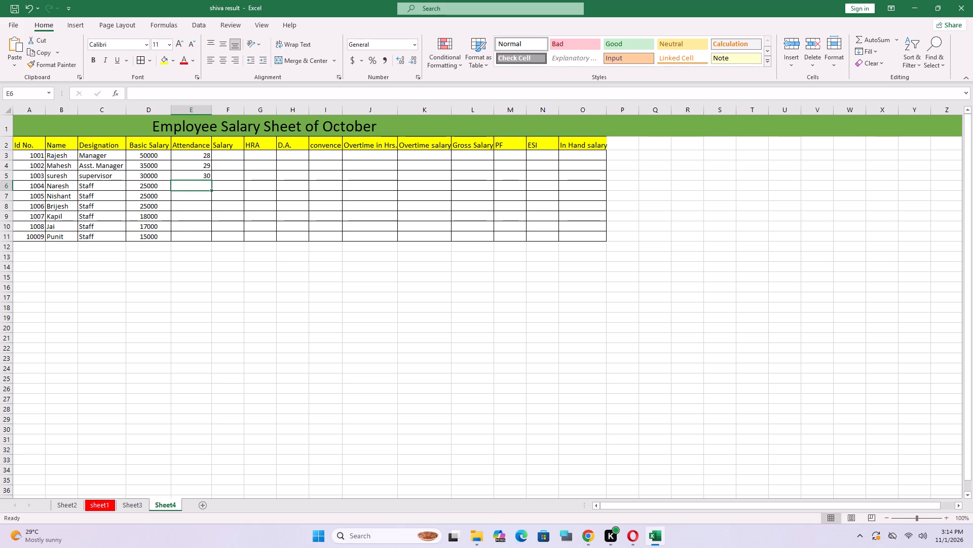
{"action": "type", "text": "26"}
{"action": "key", "text": "Return"}
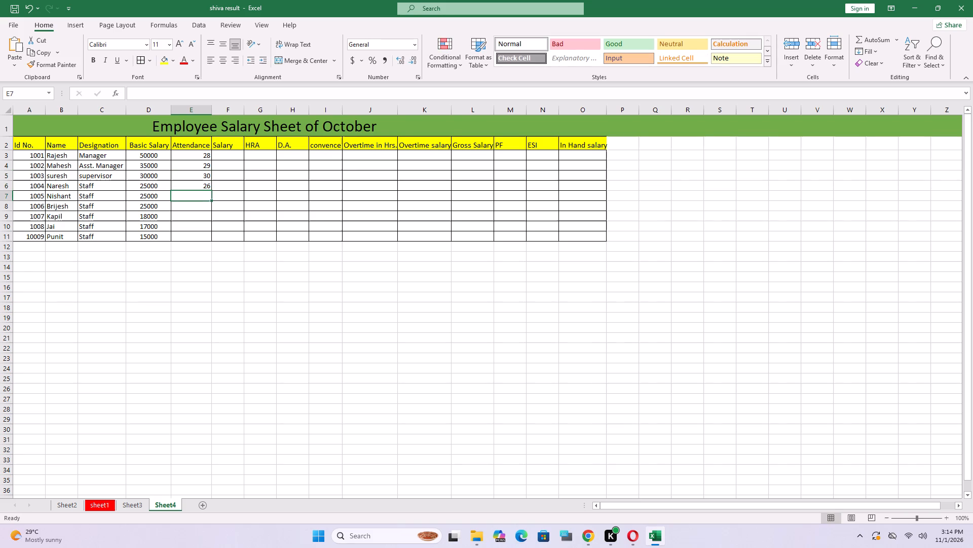
Enter attendance of 25, 30, 25, 24 and 23 for the remaining five employees in cells E7 to E11.
{"action": "type", "text": "25\\"}
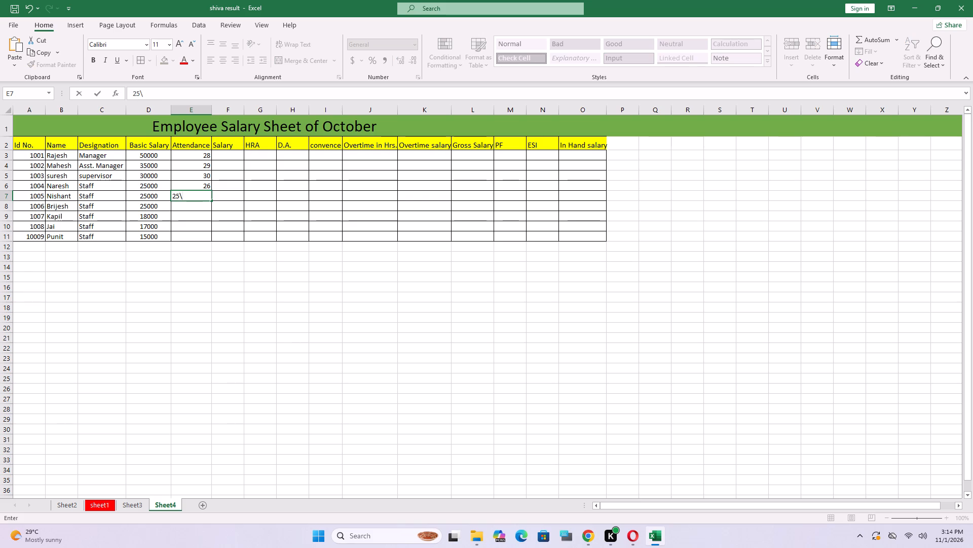
{"action": "key", "text": "BackSpace"}
{"action": "key", "text": "Return"}
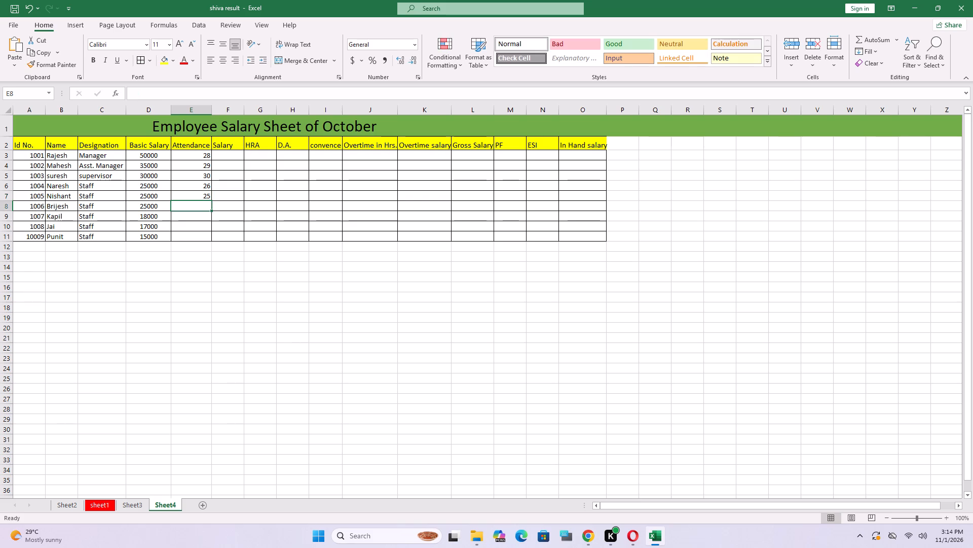
{"action": "type", "text": "30"}
{"action": "key", "text": "Return"}
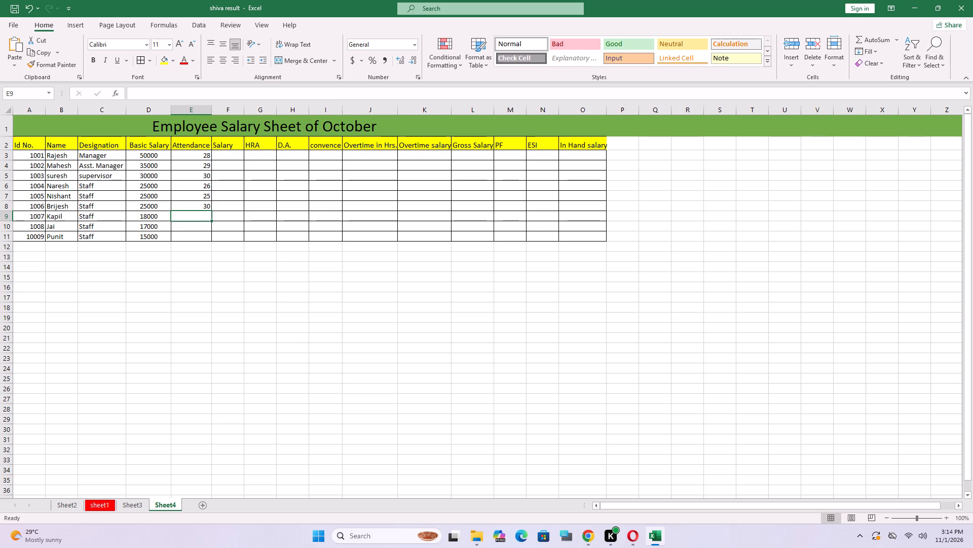
{"action": "type", "text": "25"}
{"action": "key", "text": "Return"}
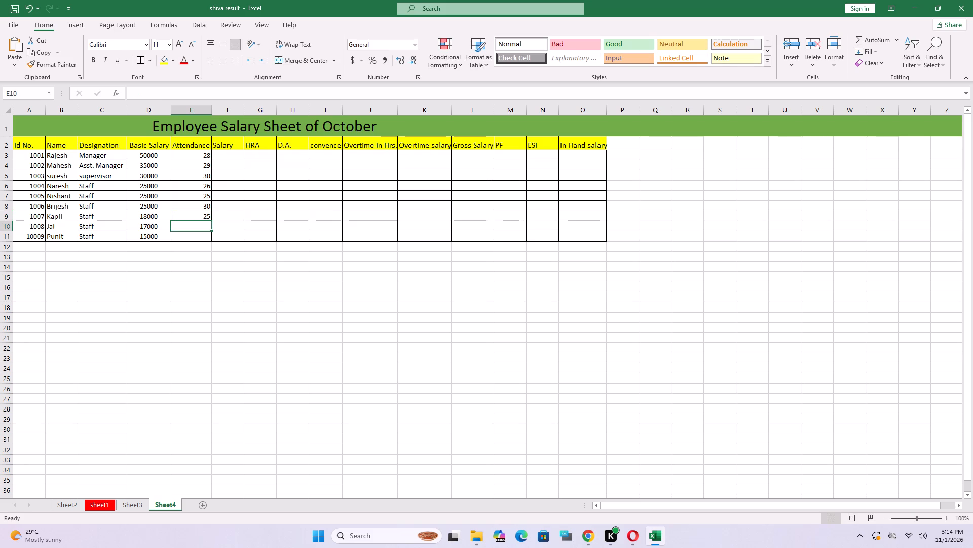
{"action": "type", "text": "24"}
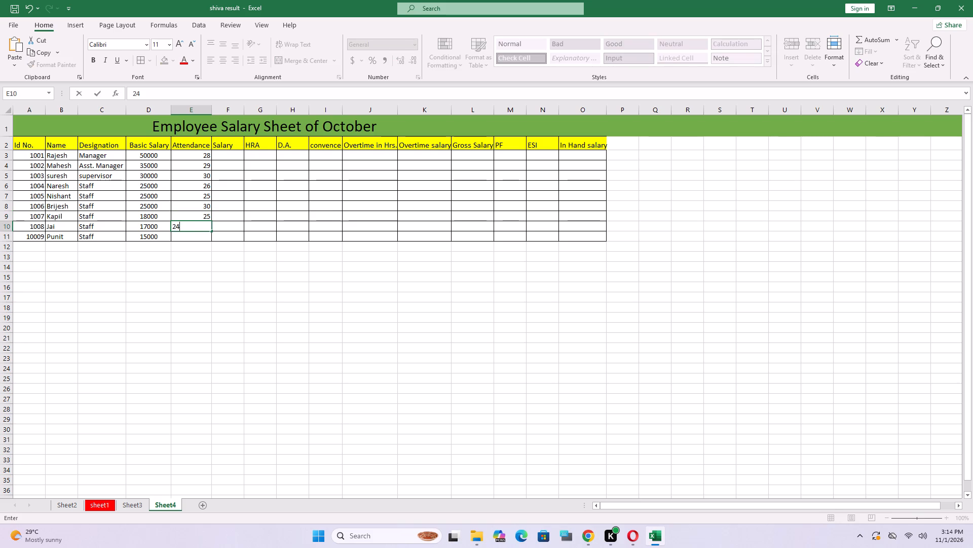
{"action": "key", "text": "Return"}
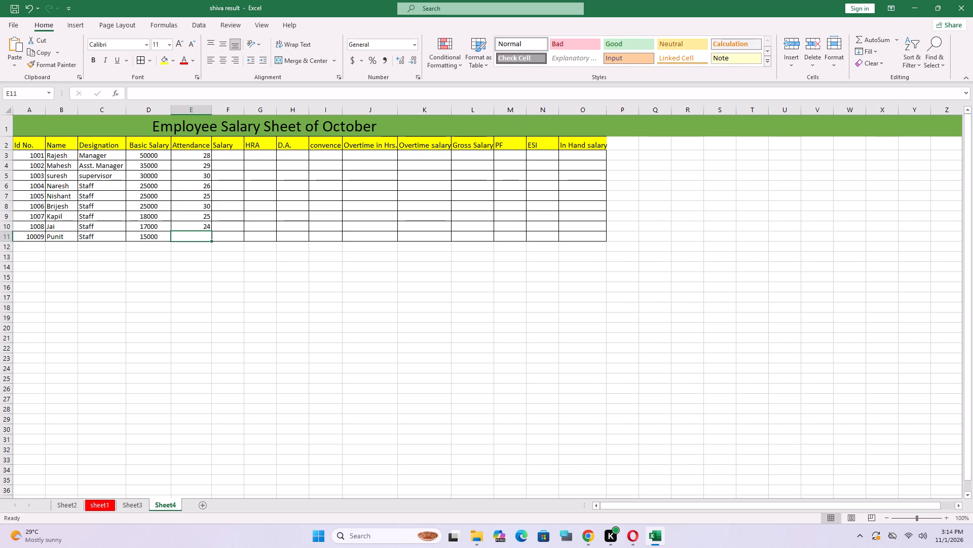
{"action": "type", "text": "23"}
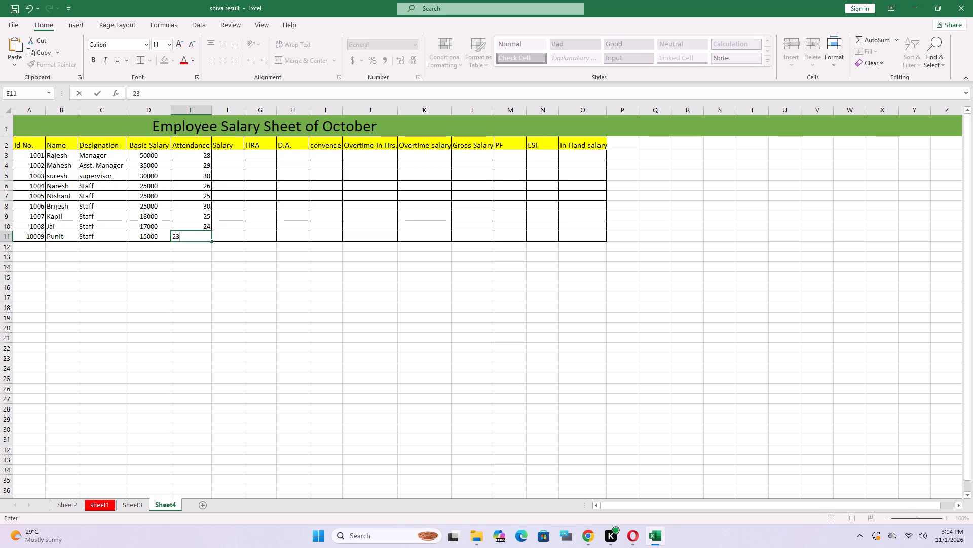
{"action": "key", "text": "Return"}
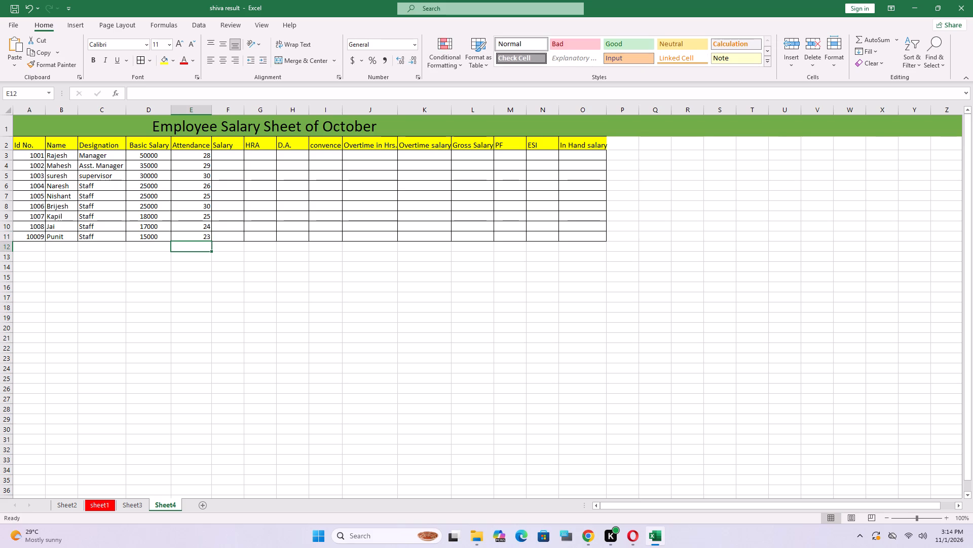
Center the attendance values in cells E3 to E11 horizontally.
{"action": "left_click_drag", "start_coordinate": [197, 153], "coordinate": [205, 233]}
{"action": "left_click", "coordinate": [222, 55]}
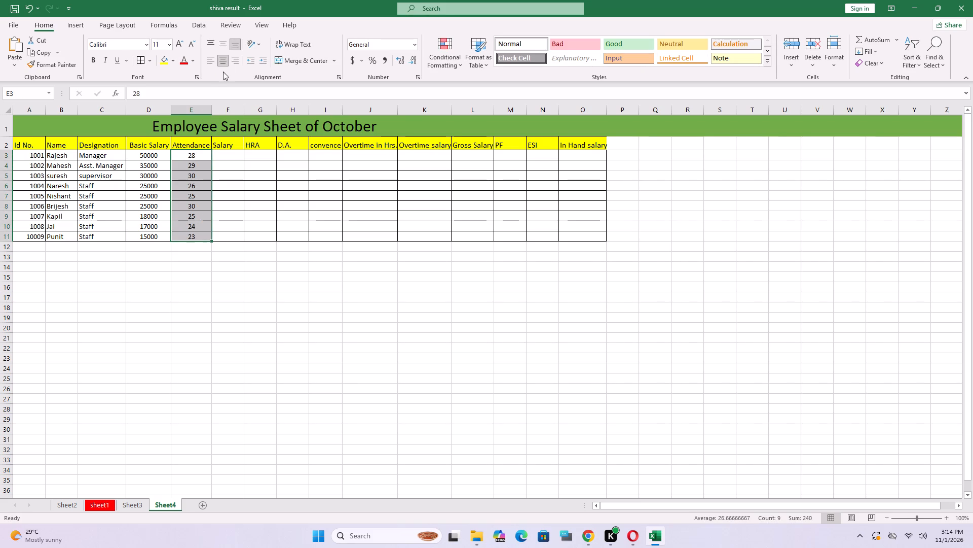
{"action": "left_click", "coordinate": [224, 155]}
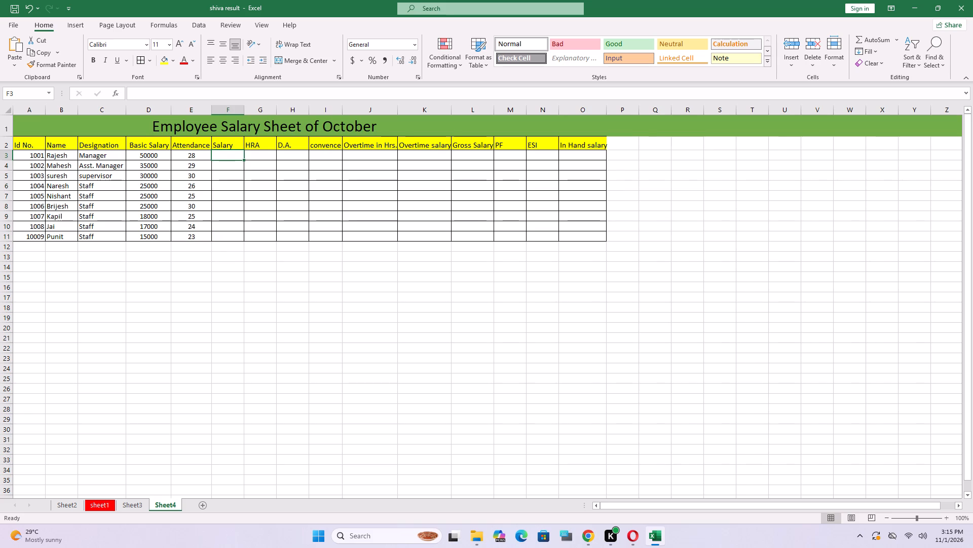
Center the employee ID numbers in cells A3 to A11 horizontally.
{"action": "left_click_drag", "start_coordinate": [35, 155], "coordinate": [23, 238]}
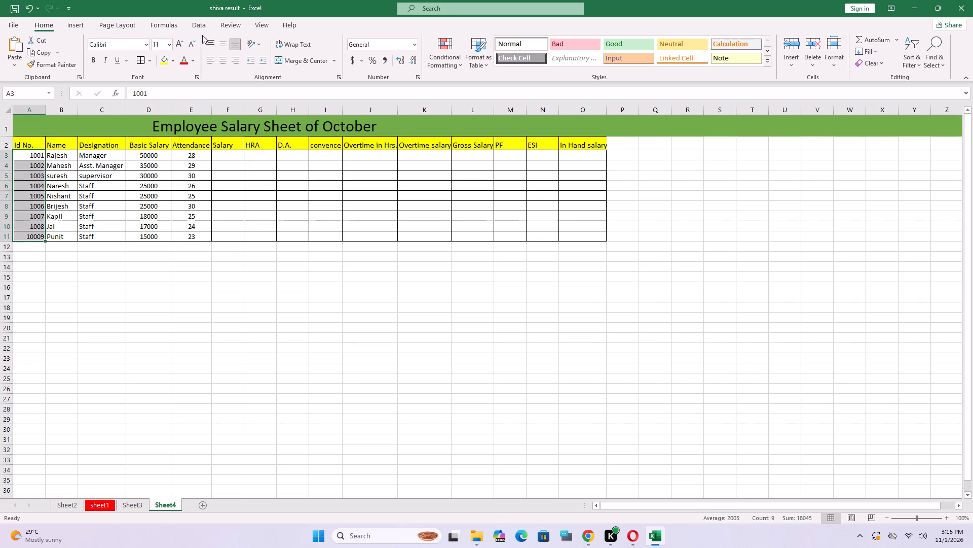
{"action": "left_click", "coordinate": [218, 62]}
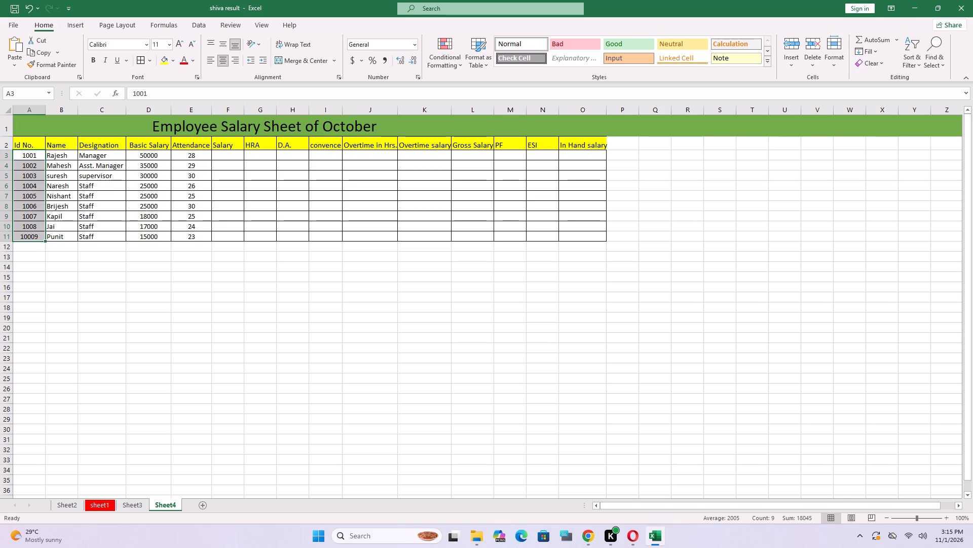
Enter a salary of 45000 for employee 1001 in cell F3.
{"action": "left_click", "coordinate": [225, 158]}
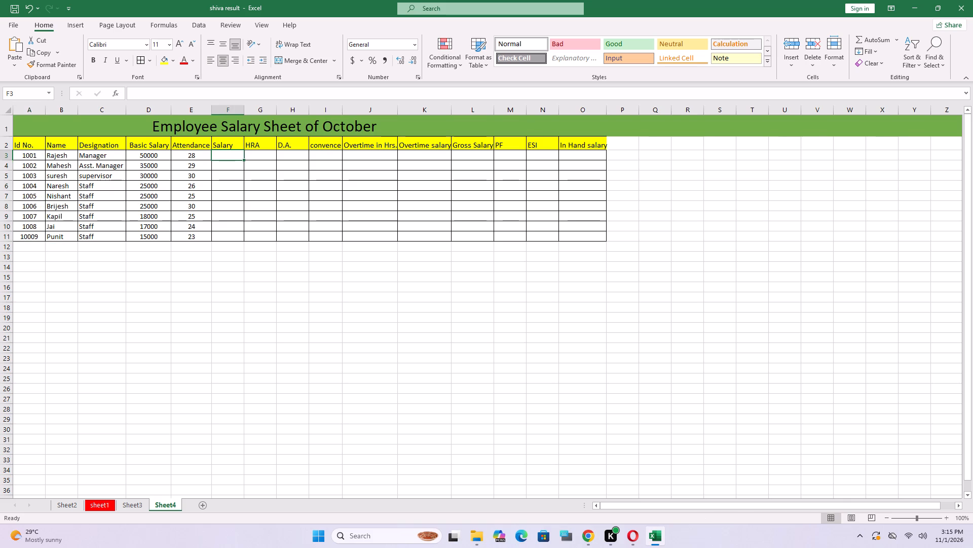
{"action": "type", "text": "45"}
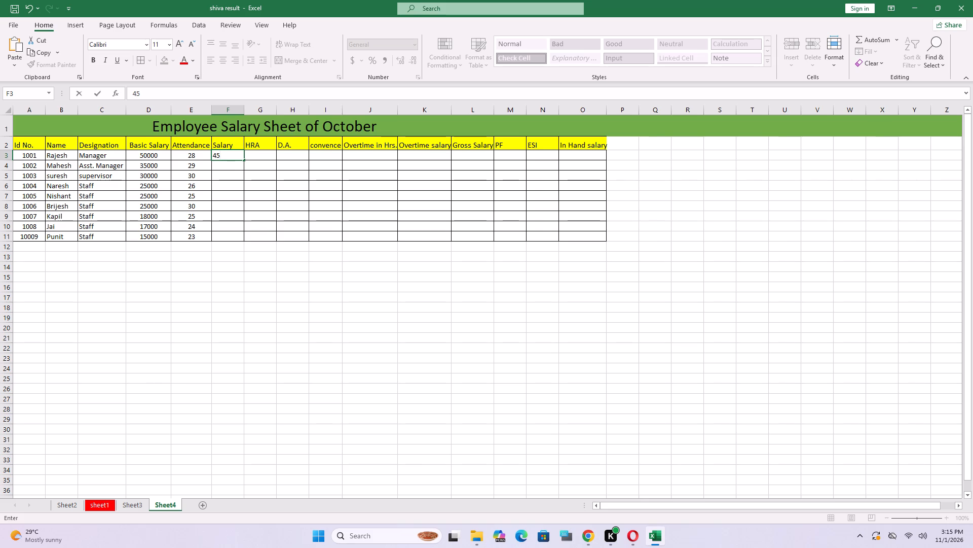
{"action": "key", "text": "BackSpace"}
{"action": "key", "text": "5"}
{"action": "type", "text": "000"}
{"action": "key", "text": "0"}
{"action": "key", "text": "Return"}
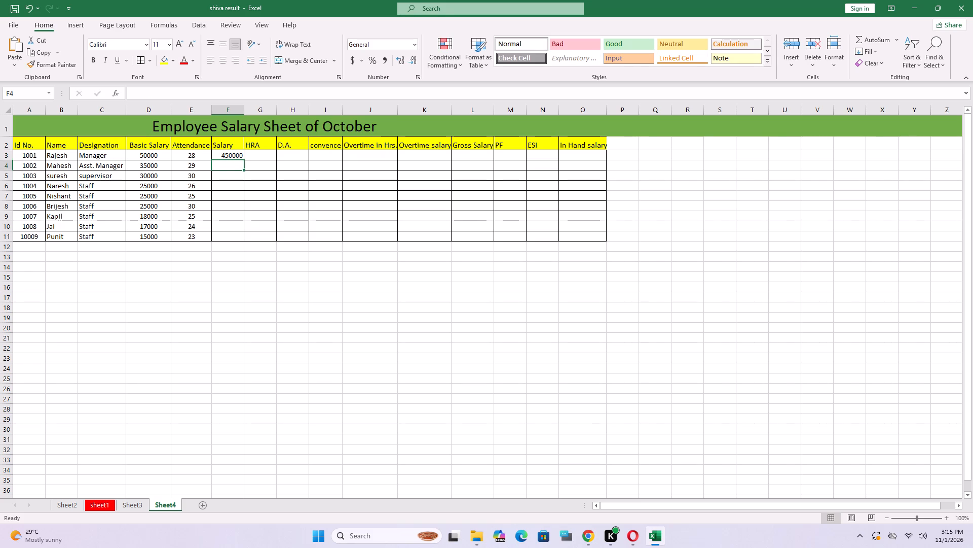
{"action": "key", "text": "Up"}
{"action": "key", "text": "BackSpace"}
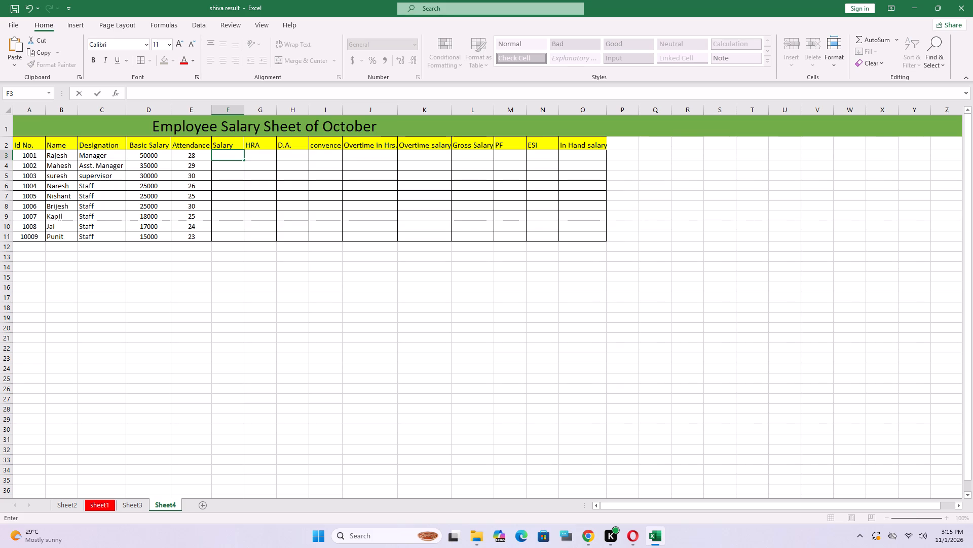
{"action": "type", "text": "45"}
{"action": "type", "text": "000"}
{"action": "key", "text": "Return"}
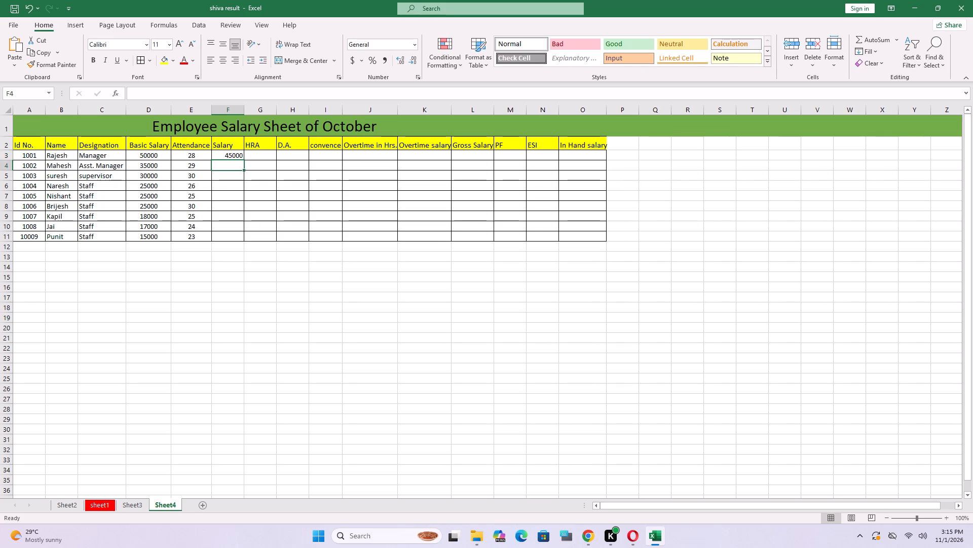
Enter salaries of 35000, 30000, 21000 and 20000 for employees 1002 to 1005 in cells F4 to F7.
{"action": "left_click", "coordinate": [229, 166]}
{"action": "type", "text": "35000"}
{"action": "key", "text": "Return"}
{"action": "type", "text": "30000"}
{"action": "key", "text": "Return"}
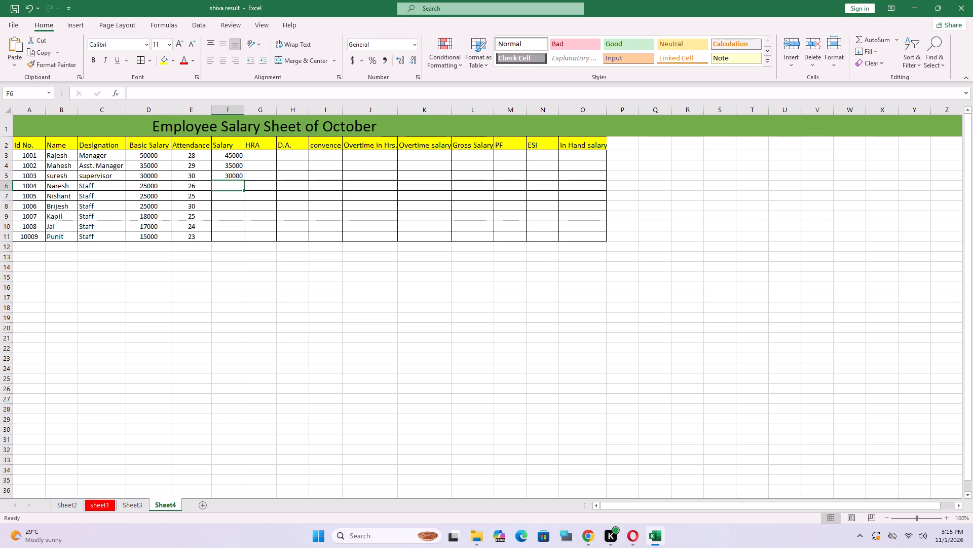
{"action": "type", "text": "21"}
{"action": "type", "text": "000"}
{"action": "key", "text": "Return"}
{"action": "type", "text": "20000"}
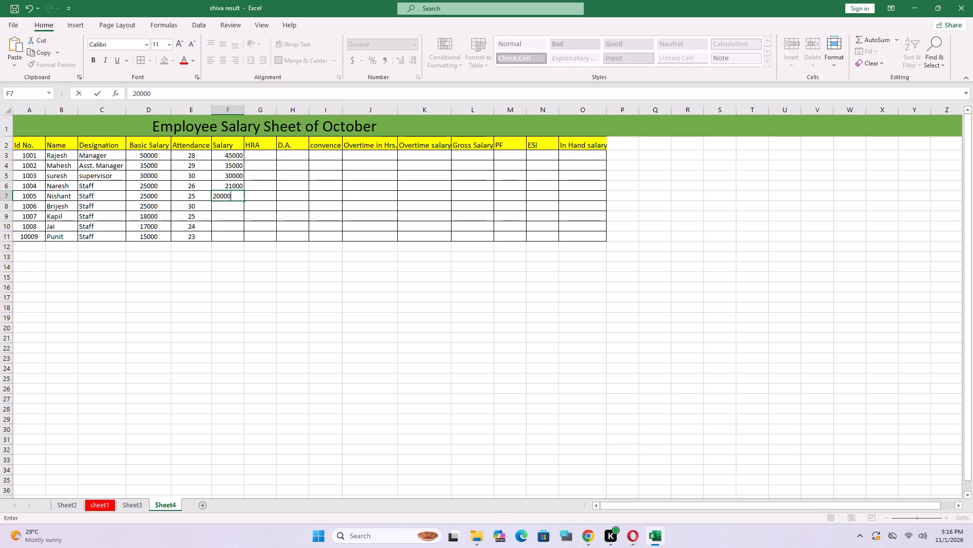
{"action": "key", "text": "Return"}
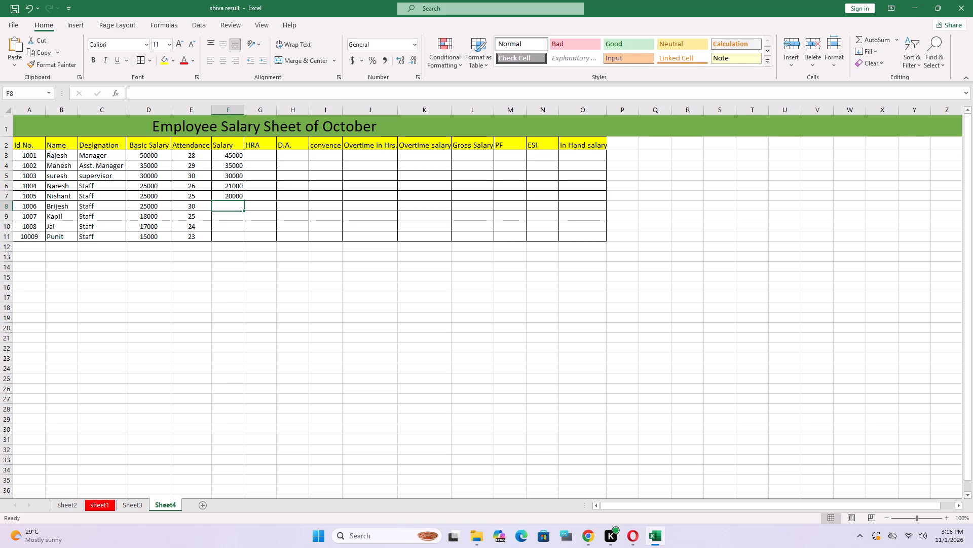
Enter salaries of 25000, 16000, 15000 and 19000 for the last four employees in cells F8 to F11.
{"action": "type", "text": "25000"}
{"action": "key", "text": "Return"}
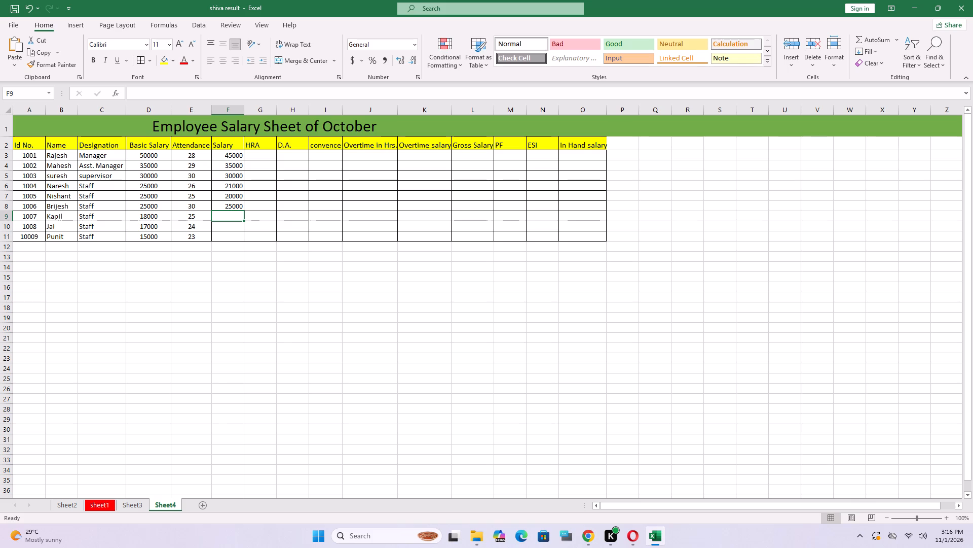
{"action": "key", "text": "1"}
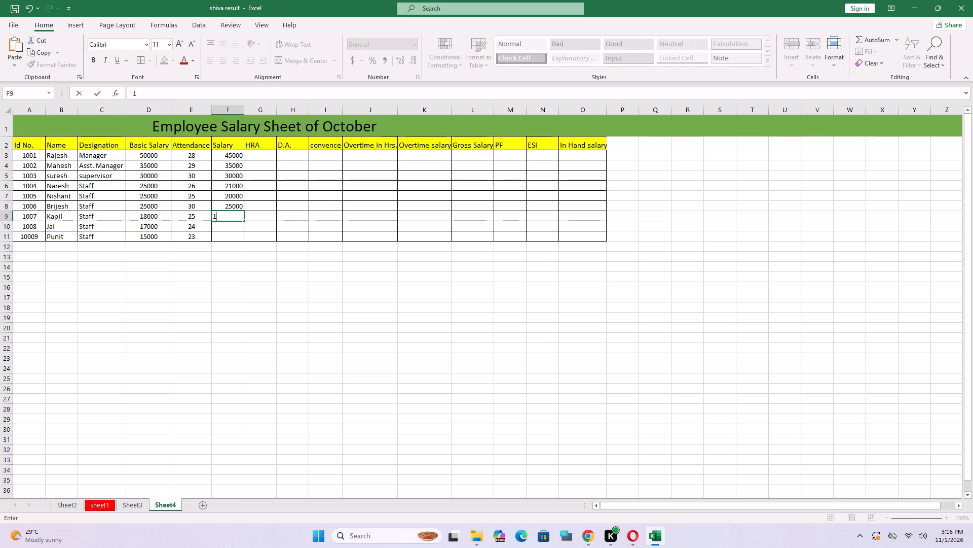
{"action": "type", "text": "6000"}
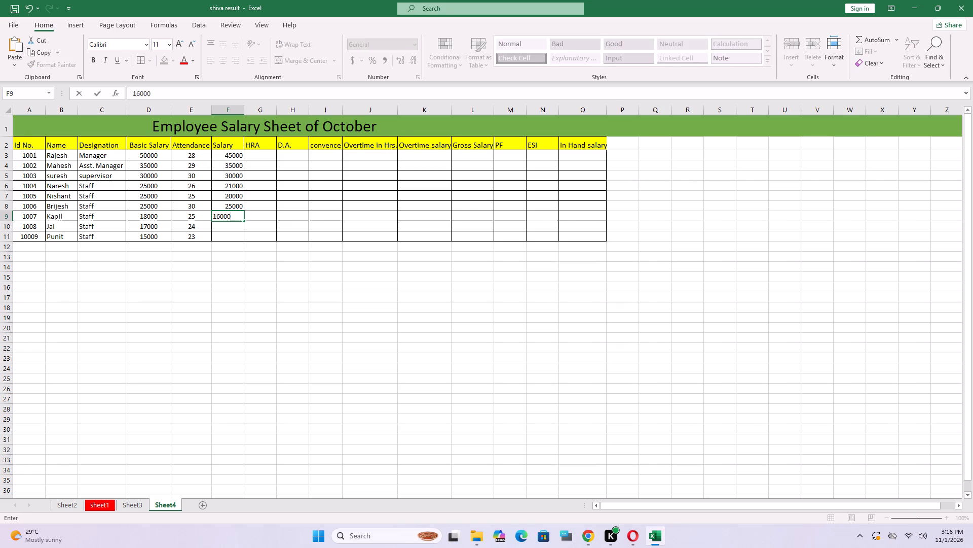
{"action": "key", "text": "Return"}
{"action": "type", "text": "15"}
{"action": "type", "text": "000"}
{"action": "key", "text": "Return"}
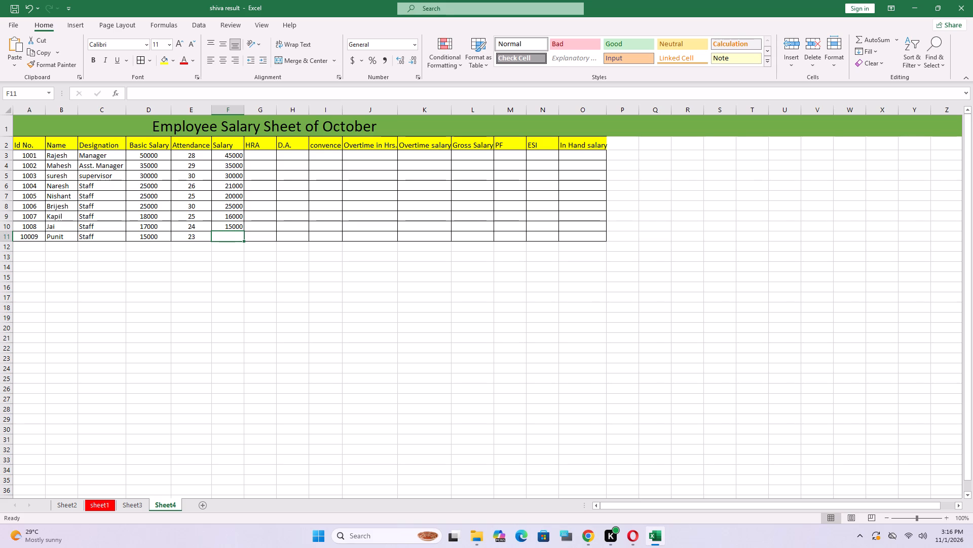
{"action": "key", "text": "1"}
{"action": "key", "text": "9"}
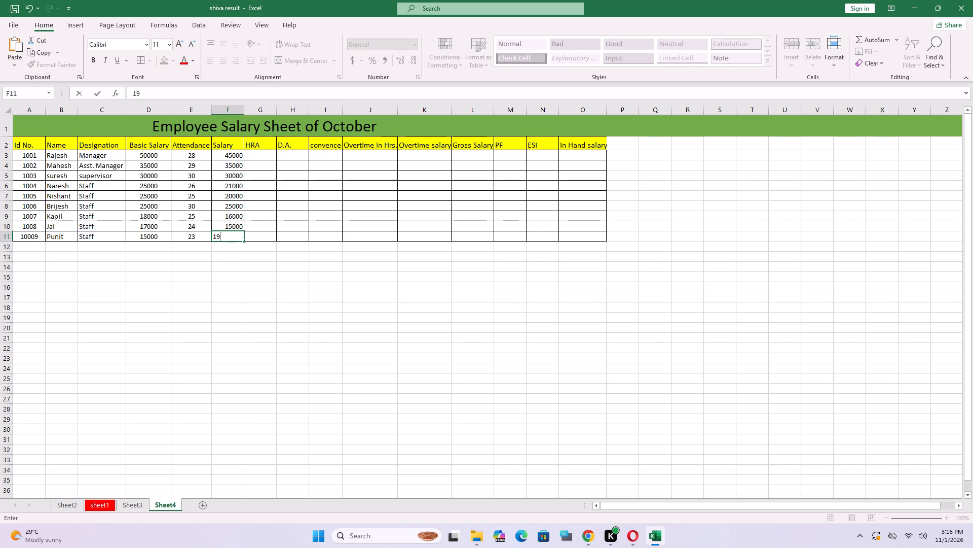
{"action": "type", "text": "00"}
{"action": "key", "text": "0"}
{"action": "key", "text": "Return"}
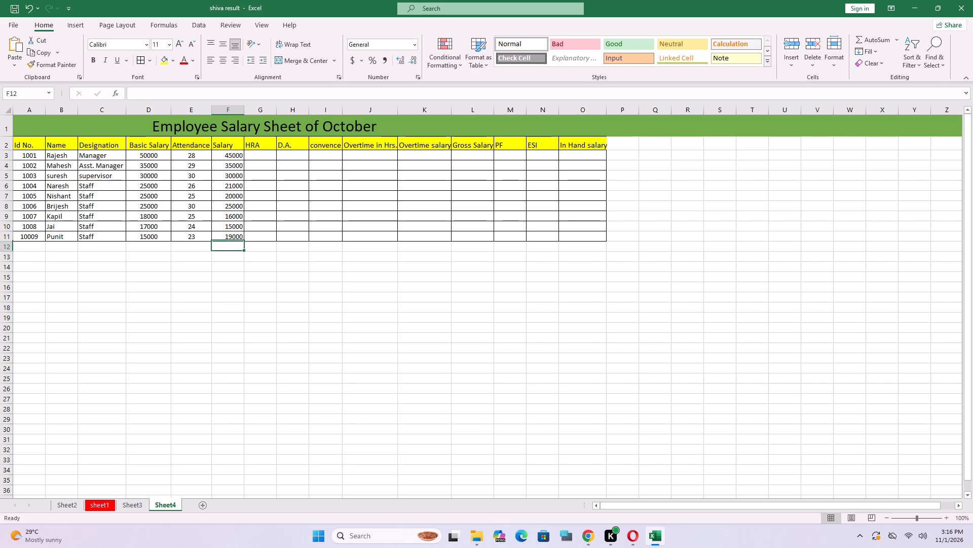
Enter HRA amounts of 8000 and 5000 for employees 1001 and 1002 in cells G3 and G4.
{"action": "key", "text": "Right"}
{"action": "key", "text": "Up"}
{"action": "key", "text": "Up"}
{"action": "key", "text": "Up"}
{"action": "key", "text": "Up"}
{"action": "key", "text": "Up"}
{"action": "key", "text": "Up"}
{"action": "key", "text": "Up"}
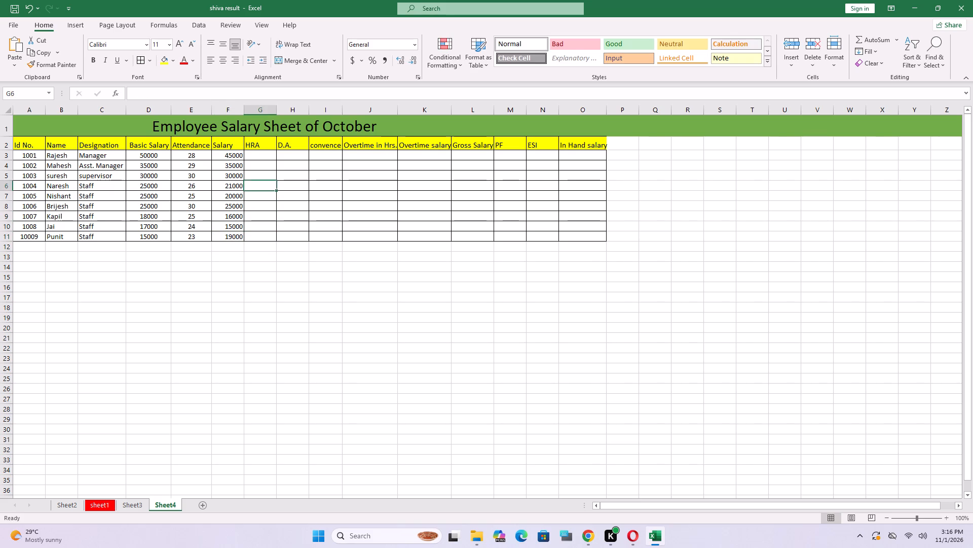
{"action": "key", "text": "Up"}
{"action": "key", "text": "Up"}
{"action": "left_click", "coordinate": [257, 157]}
{"action": "type", "text": "8000"}
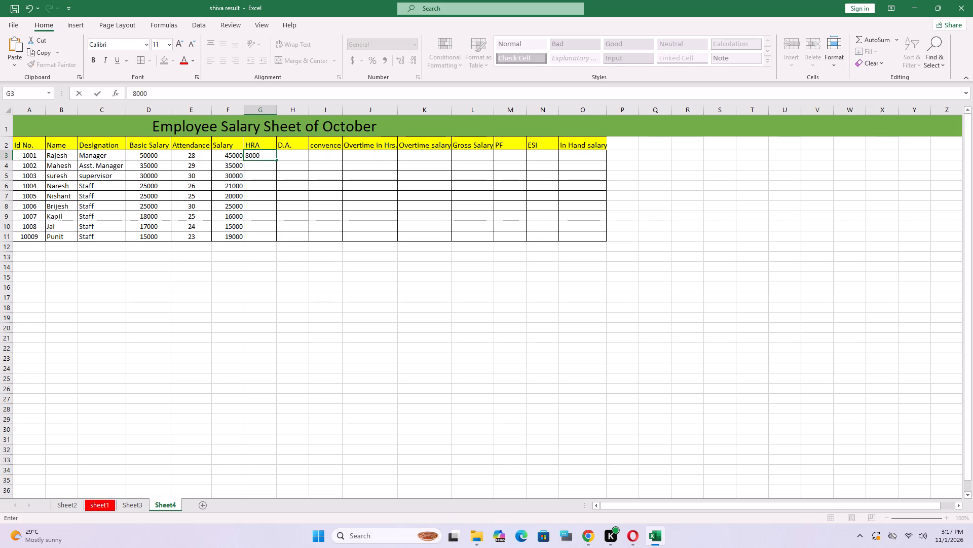
{"action": "key", "text": "Return"}
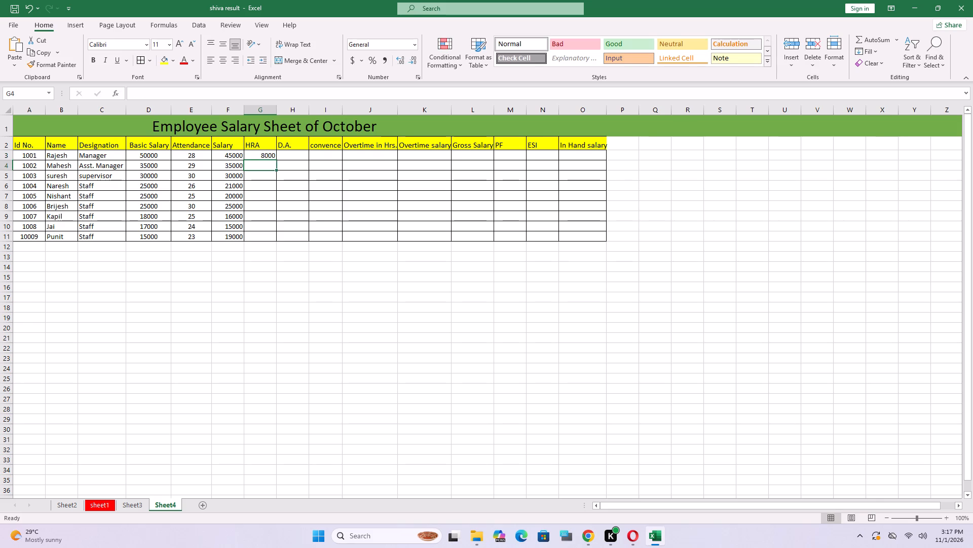
{"action": "type", "text": "5000"}
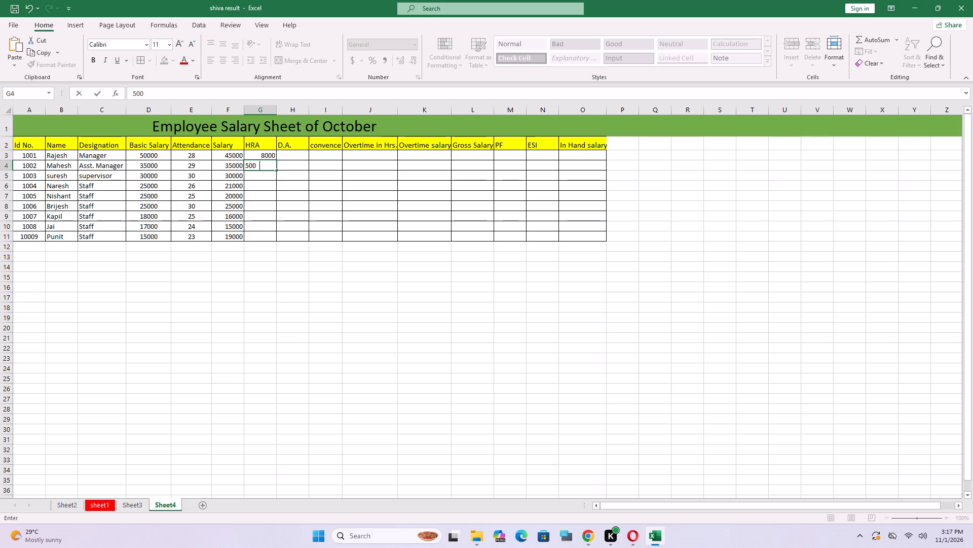
{"action": "key", "text": "Return"}
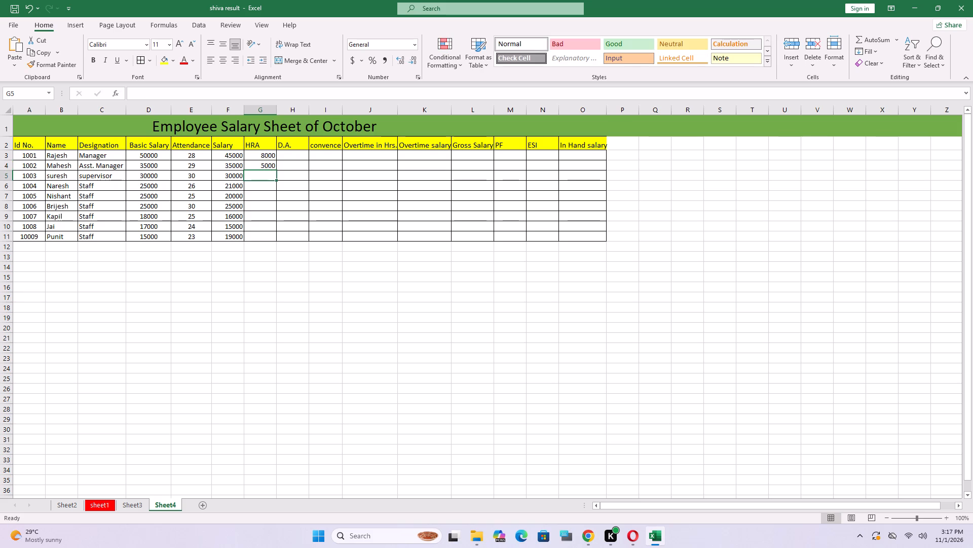
Enter HRA amounts of 4000, 3000 and 2000 for employees 1003 to 1005 in cells G5 to G7.
{"action": "key", "text": "4"}
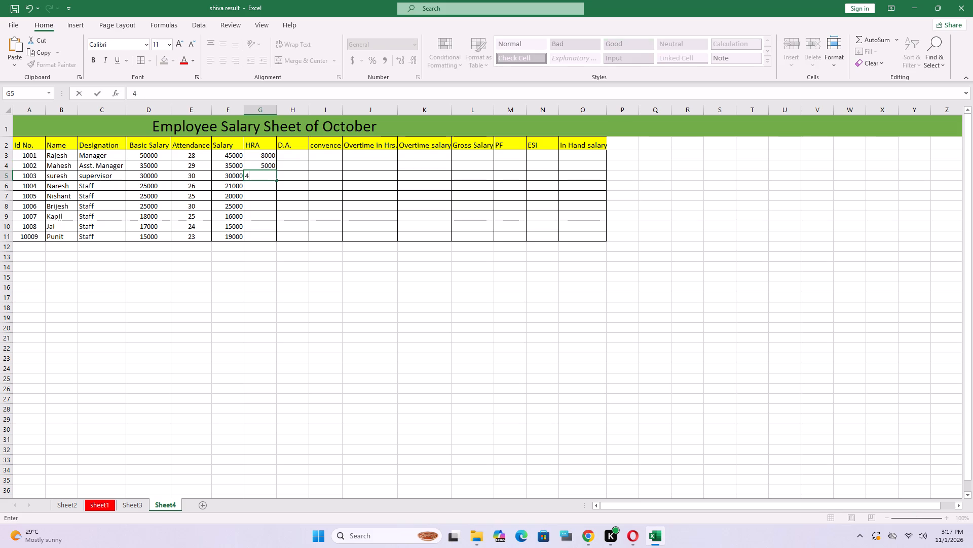
{"action": "type", "text": "000"}
{"action": "key", "text": "Return"}
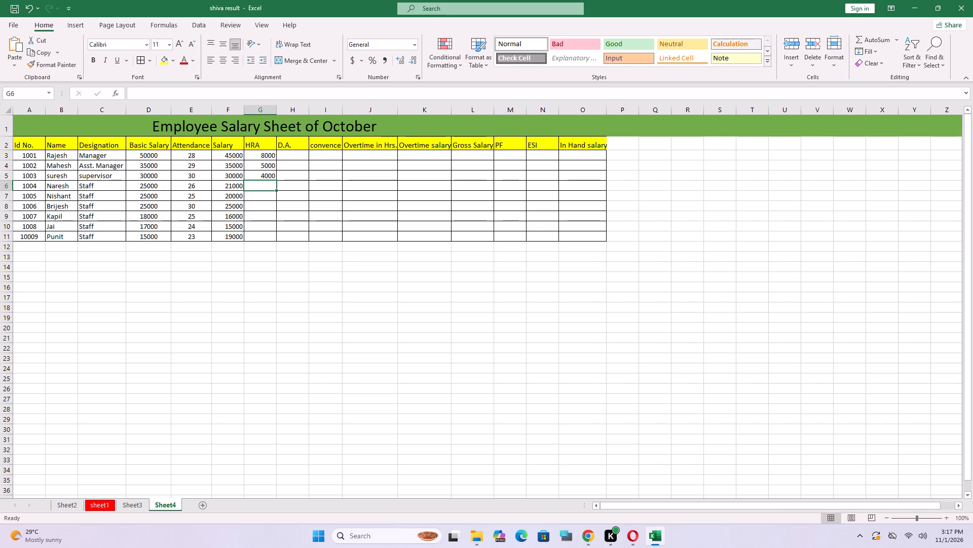
{"action": "key", "text": "3"}
{"action": "type", "text": "000"}
{"action": "key", "text": "Return"}
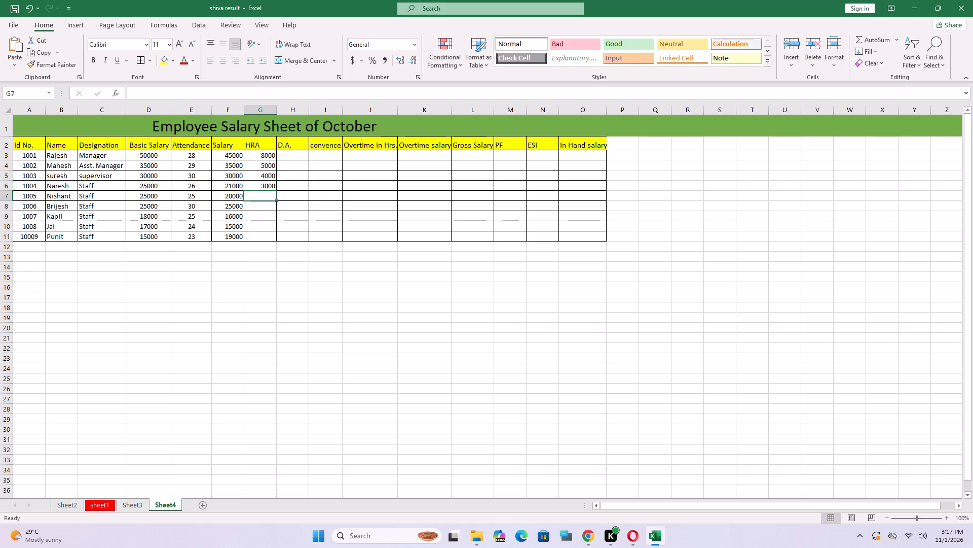
{"action": "key", "text": "2"}
{"action": "type", "text": "000"}
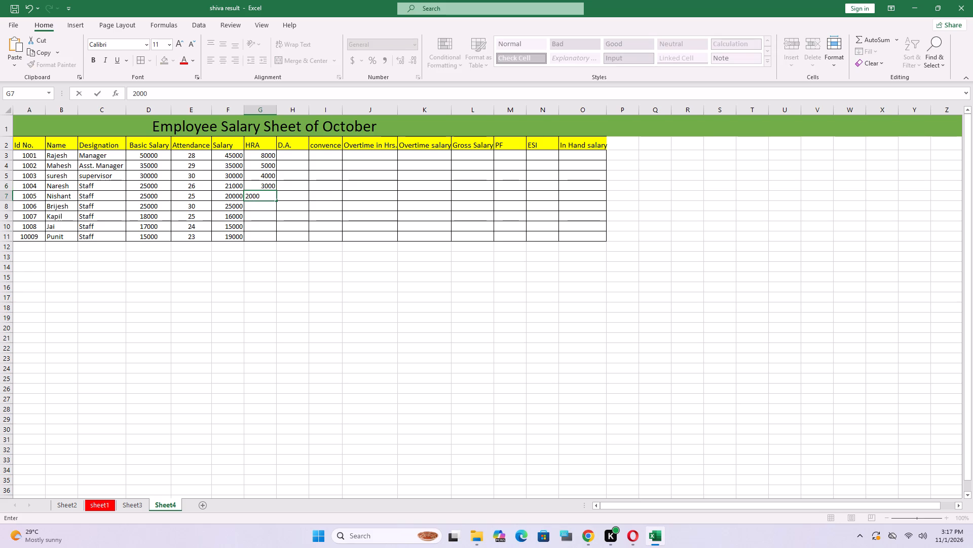
{"action": "key", "text": "Return"}
Enter an HRA amount of 2000 for each of the last four employees in cells G8 to G11.
{"action": "key", "text": "2"}
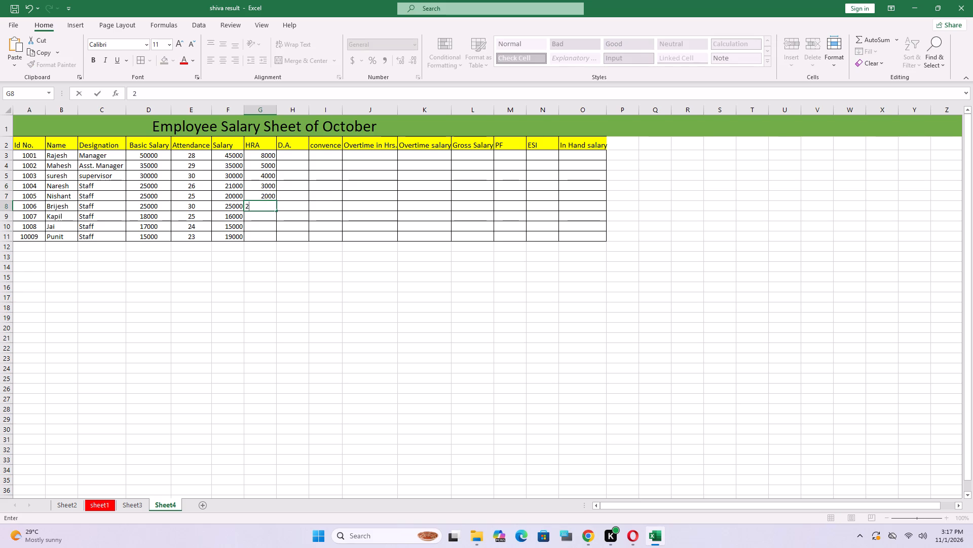
{"action": "type", "text": "000"}
{"action": "key", "text": "Return"}
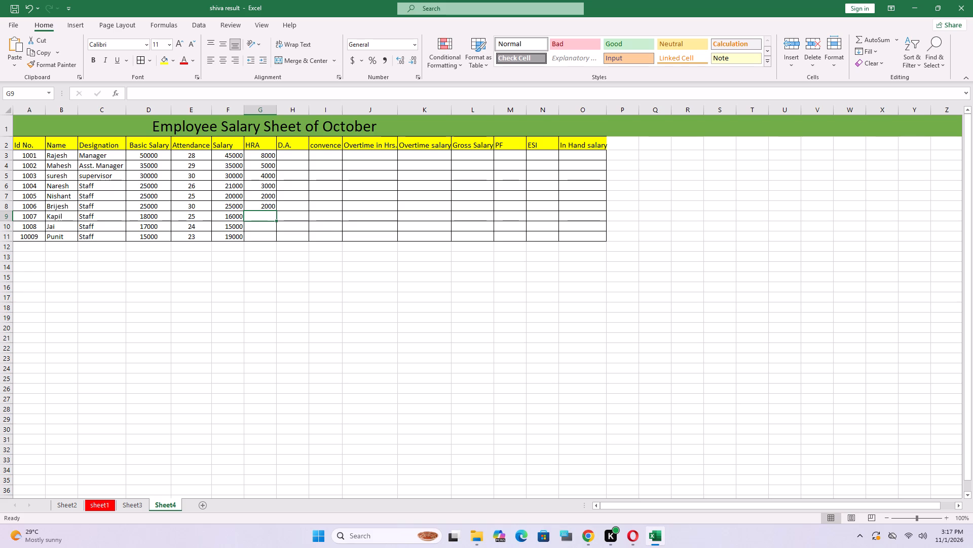
{"action": "type", "text": "2000"}
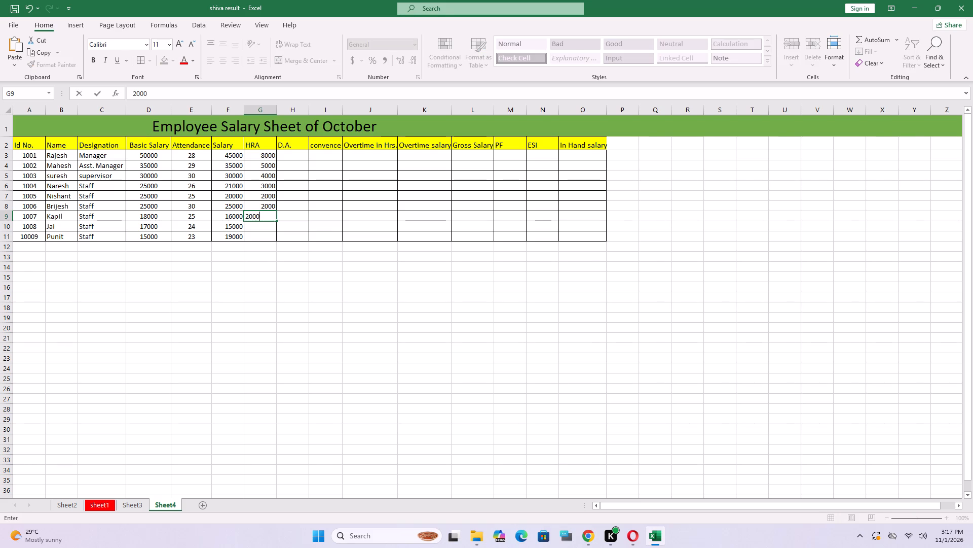
{"action": "key", "text": "Return"}
{"action": "key", "text": "2"}
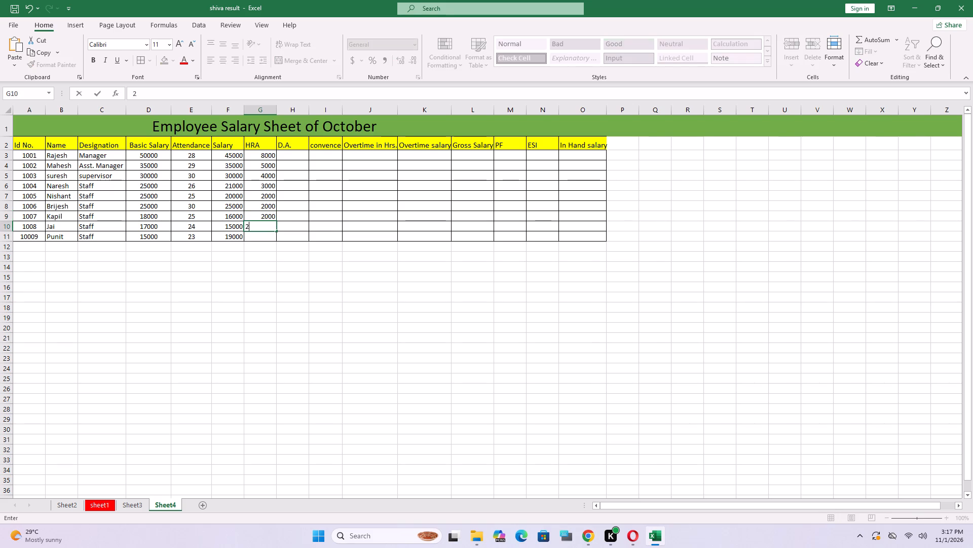
{"action": "type", "text": "000"}
{"action": "key", "text": "Return"}
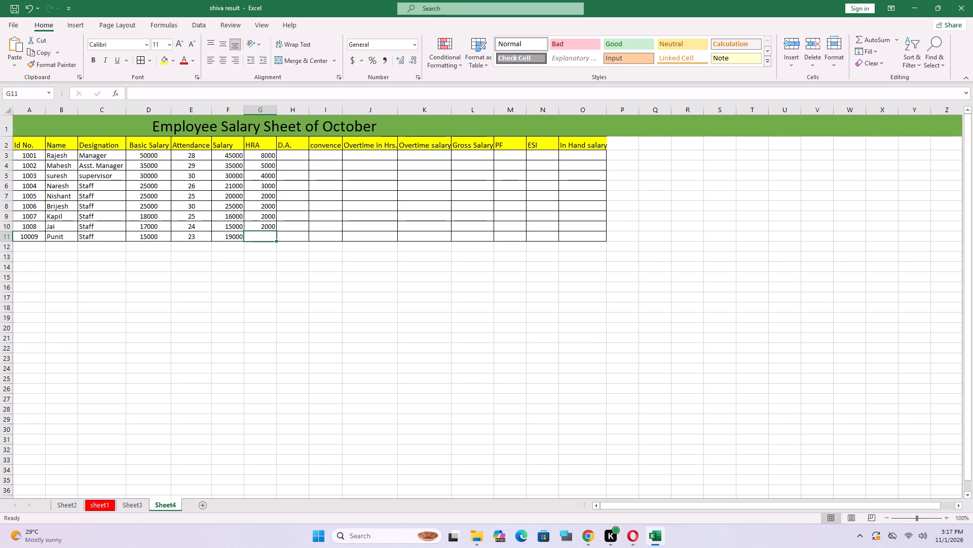
{"action": "key", "text": "2"}
{"action": "type", "text": "000"}
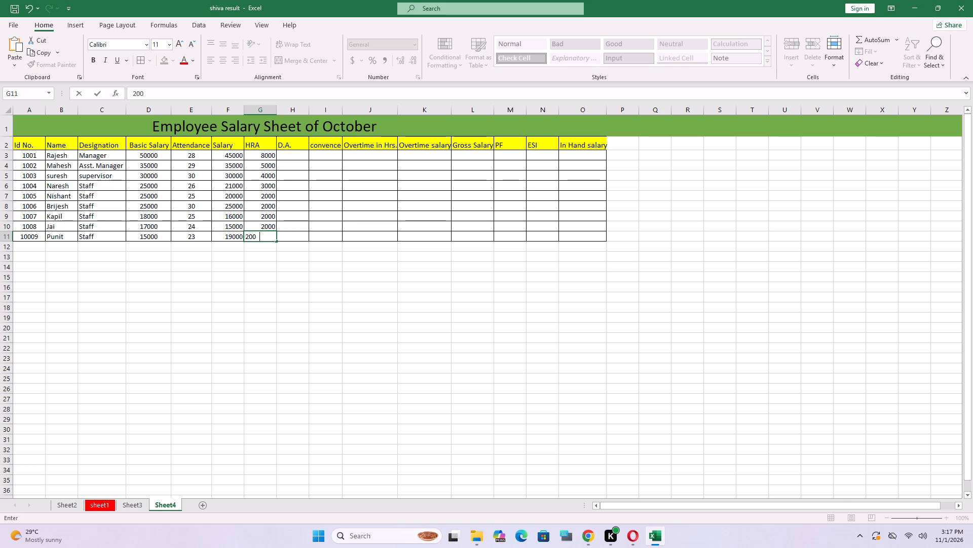
{"action": "key", "text": "Return"}
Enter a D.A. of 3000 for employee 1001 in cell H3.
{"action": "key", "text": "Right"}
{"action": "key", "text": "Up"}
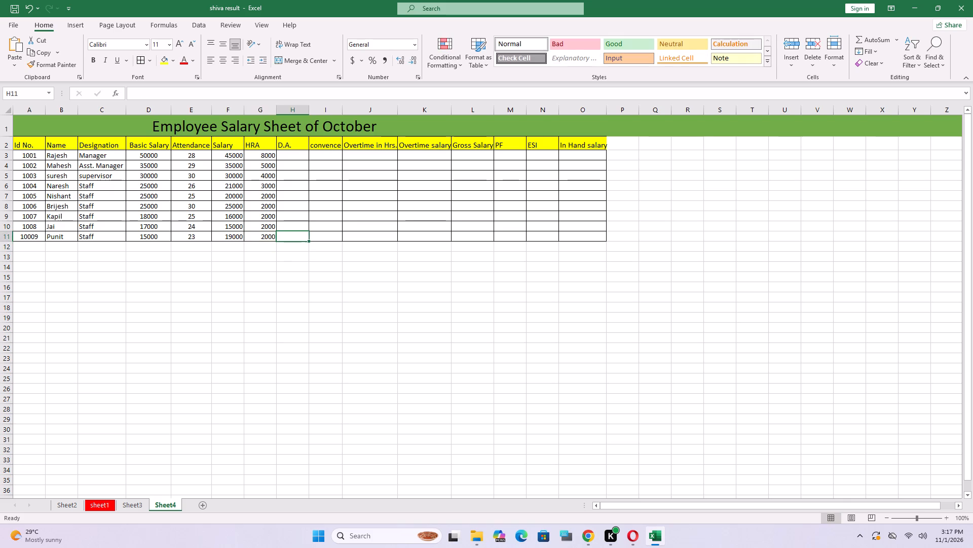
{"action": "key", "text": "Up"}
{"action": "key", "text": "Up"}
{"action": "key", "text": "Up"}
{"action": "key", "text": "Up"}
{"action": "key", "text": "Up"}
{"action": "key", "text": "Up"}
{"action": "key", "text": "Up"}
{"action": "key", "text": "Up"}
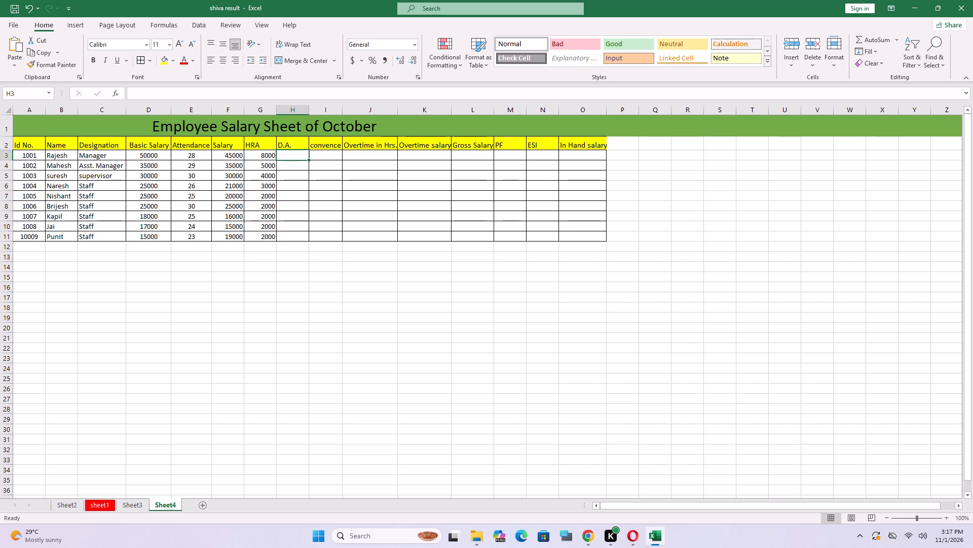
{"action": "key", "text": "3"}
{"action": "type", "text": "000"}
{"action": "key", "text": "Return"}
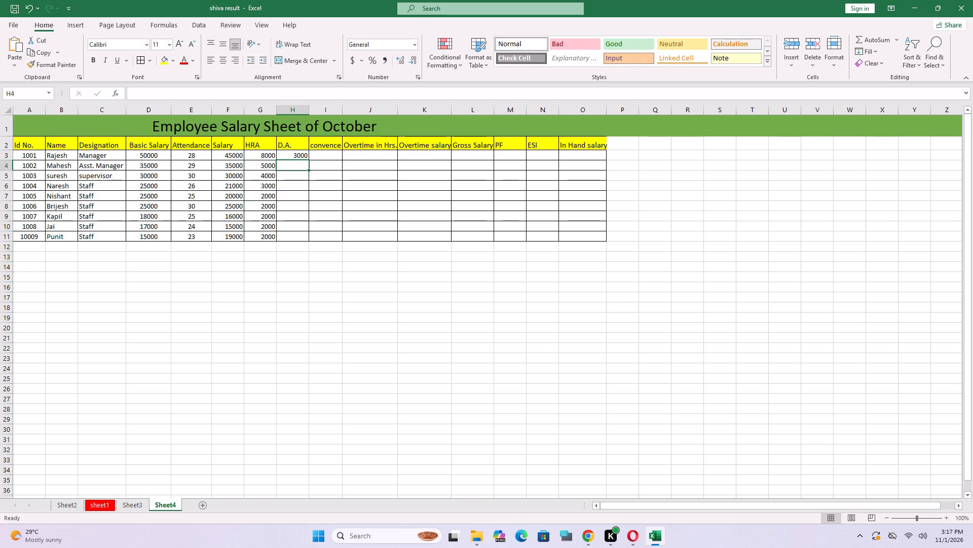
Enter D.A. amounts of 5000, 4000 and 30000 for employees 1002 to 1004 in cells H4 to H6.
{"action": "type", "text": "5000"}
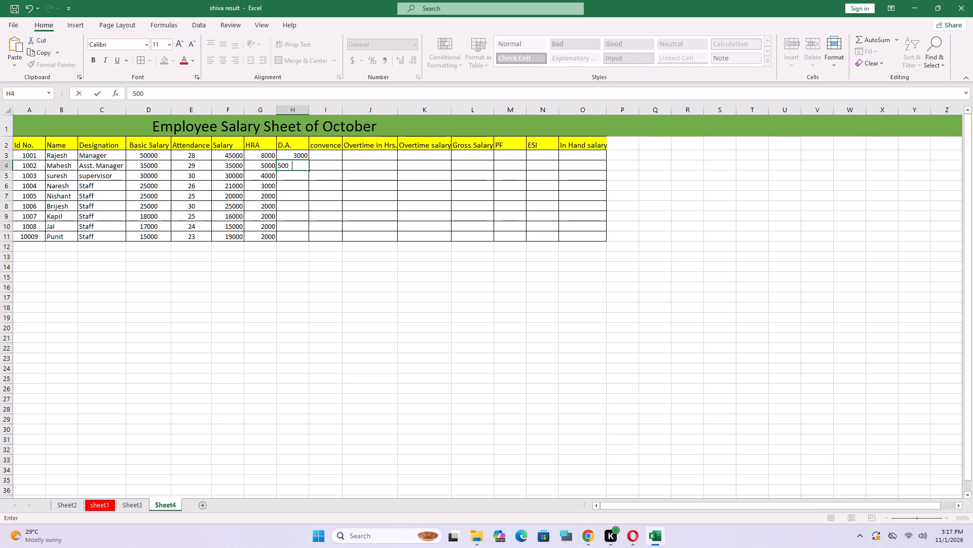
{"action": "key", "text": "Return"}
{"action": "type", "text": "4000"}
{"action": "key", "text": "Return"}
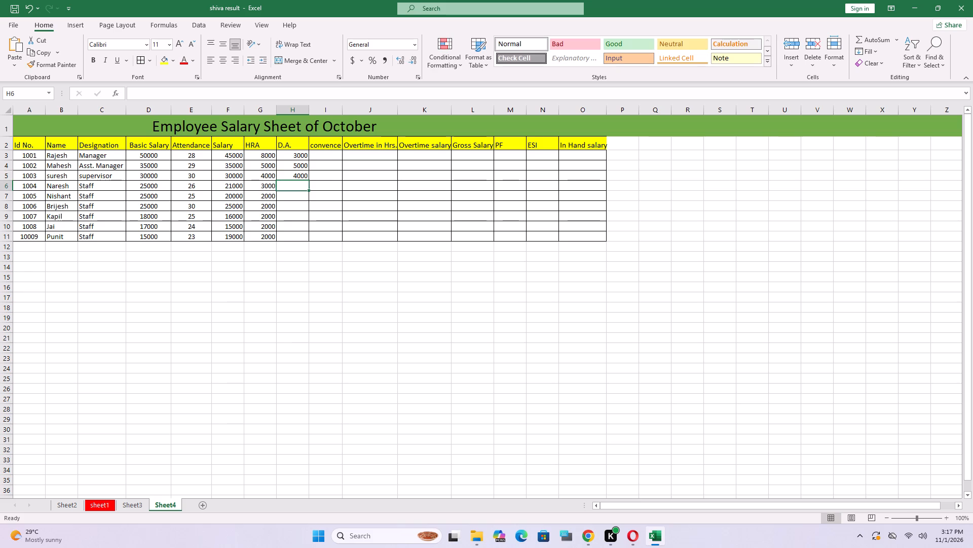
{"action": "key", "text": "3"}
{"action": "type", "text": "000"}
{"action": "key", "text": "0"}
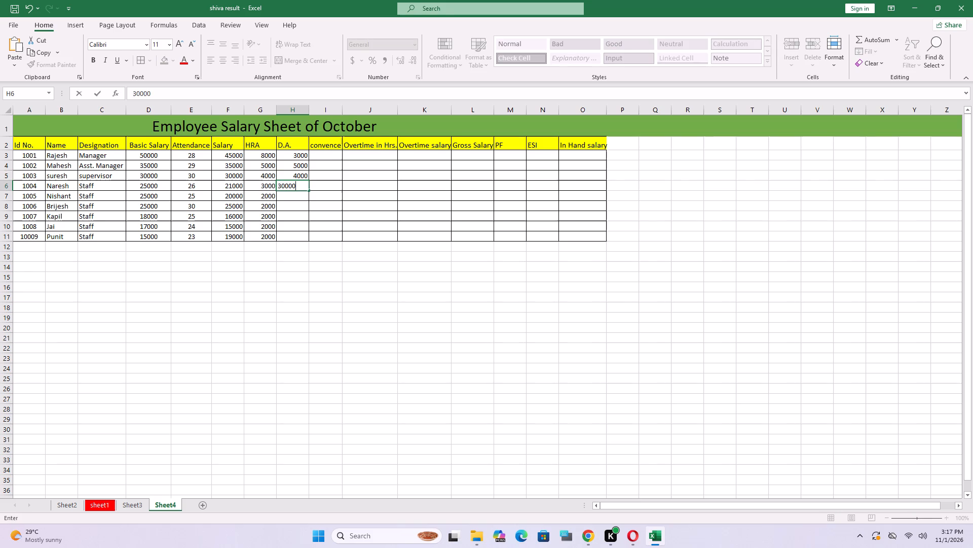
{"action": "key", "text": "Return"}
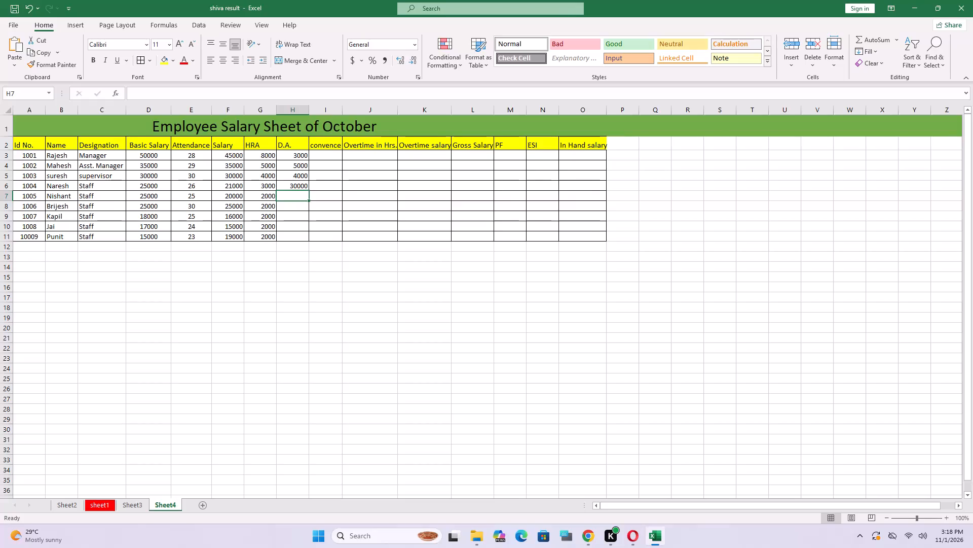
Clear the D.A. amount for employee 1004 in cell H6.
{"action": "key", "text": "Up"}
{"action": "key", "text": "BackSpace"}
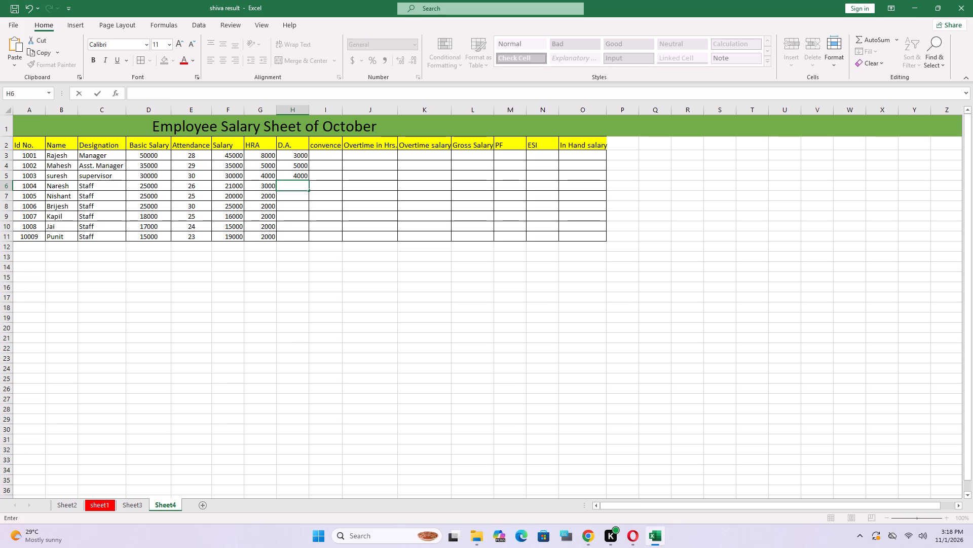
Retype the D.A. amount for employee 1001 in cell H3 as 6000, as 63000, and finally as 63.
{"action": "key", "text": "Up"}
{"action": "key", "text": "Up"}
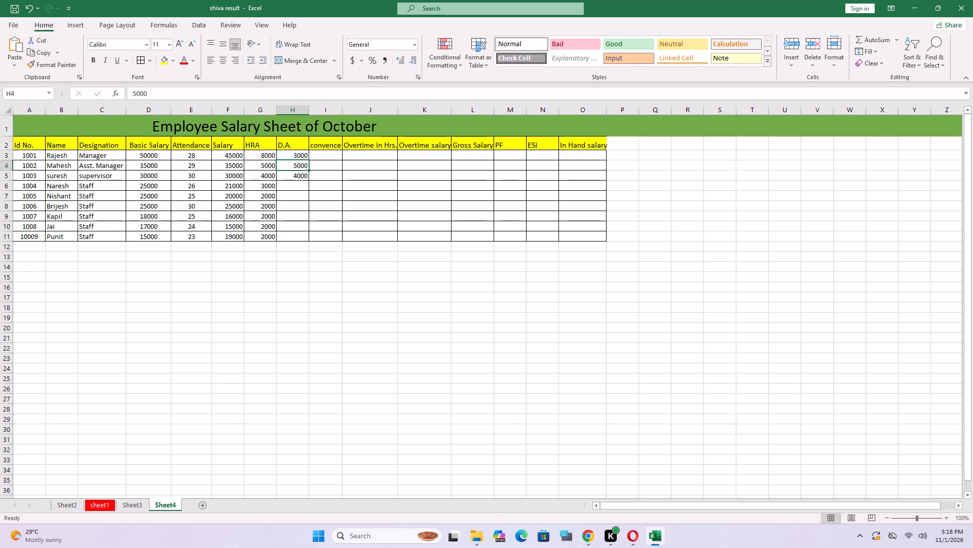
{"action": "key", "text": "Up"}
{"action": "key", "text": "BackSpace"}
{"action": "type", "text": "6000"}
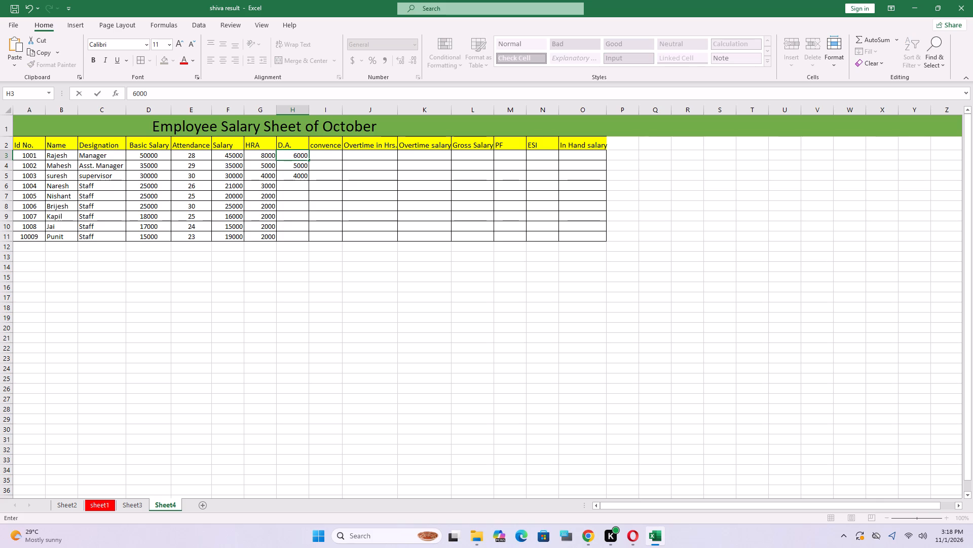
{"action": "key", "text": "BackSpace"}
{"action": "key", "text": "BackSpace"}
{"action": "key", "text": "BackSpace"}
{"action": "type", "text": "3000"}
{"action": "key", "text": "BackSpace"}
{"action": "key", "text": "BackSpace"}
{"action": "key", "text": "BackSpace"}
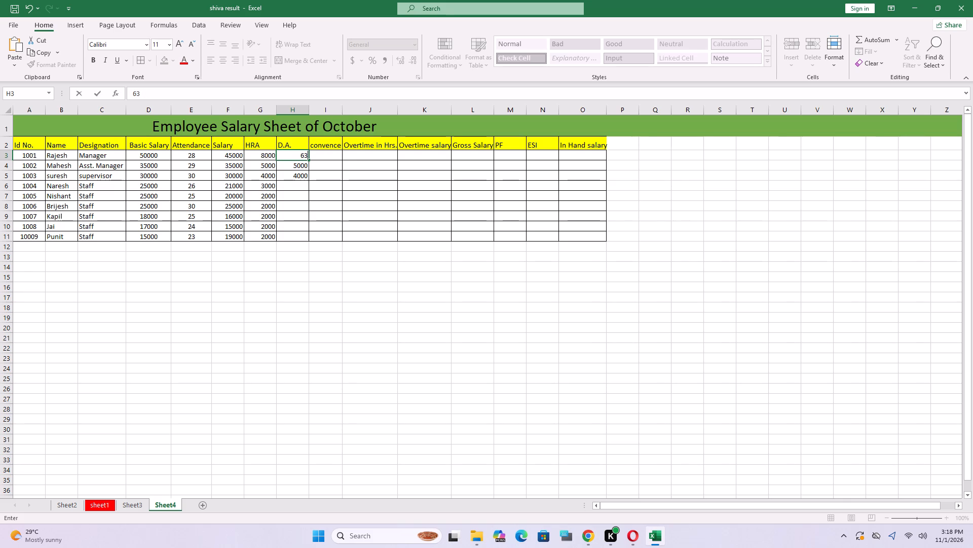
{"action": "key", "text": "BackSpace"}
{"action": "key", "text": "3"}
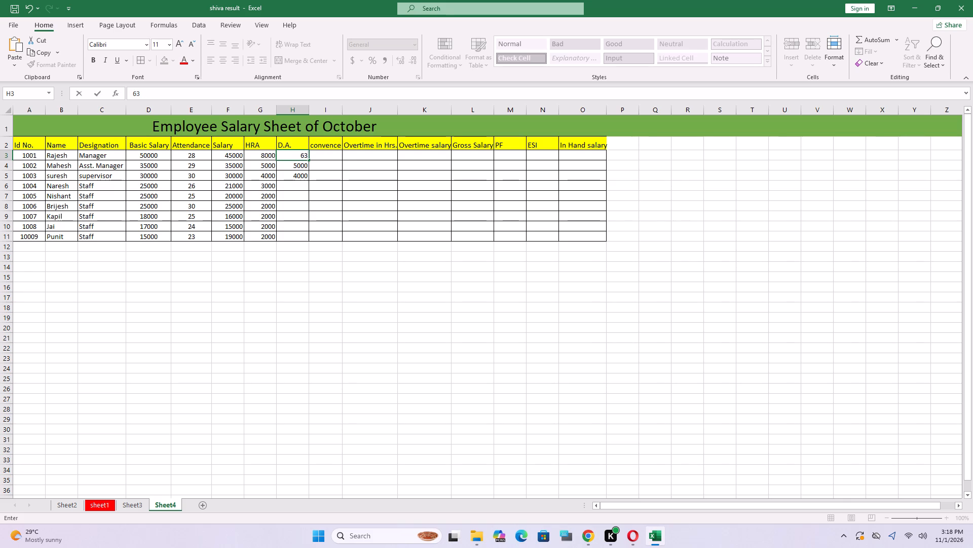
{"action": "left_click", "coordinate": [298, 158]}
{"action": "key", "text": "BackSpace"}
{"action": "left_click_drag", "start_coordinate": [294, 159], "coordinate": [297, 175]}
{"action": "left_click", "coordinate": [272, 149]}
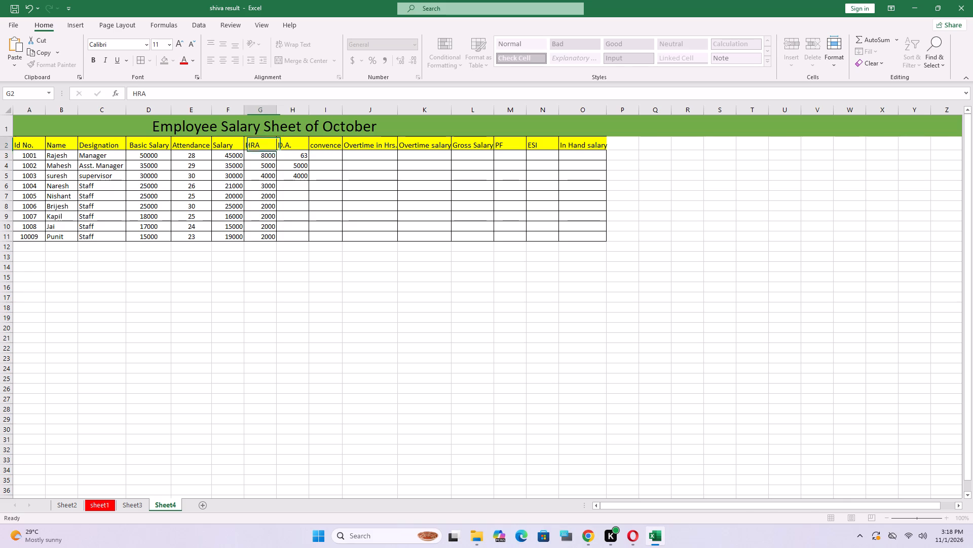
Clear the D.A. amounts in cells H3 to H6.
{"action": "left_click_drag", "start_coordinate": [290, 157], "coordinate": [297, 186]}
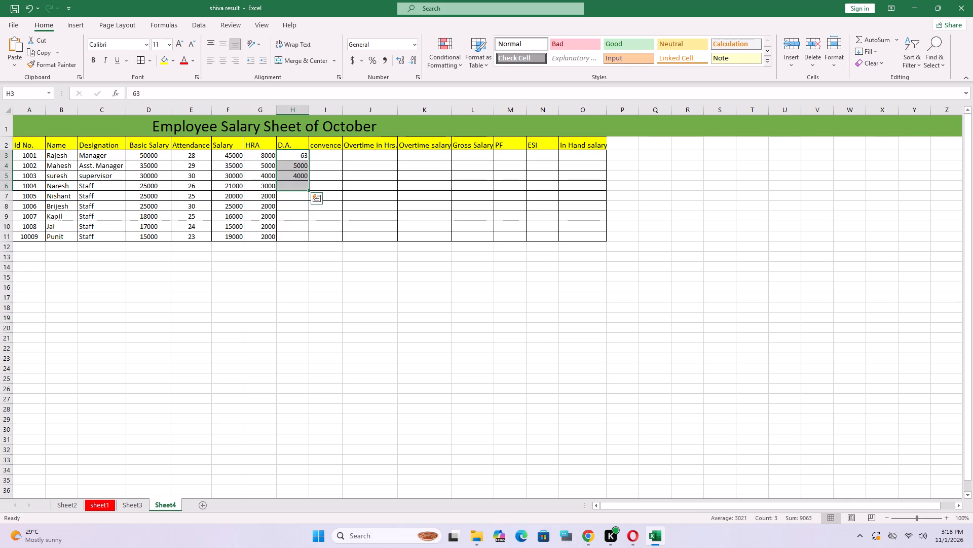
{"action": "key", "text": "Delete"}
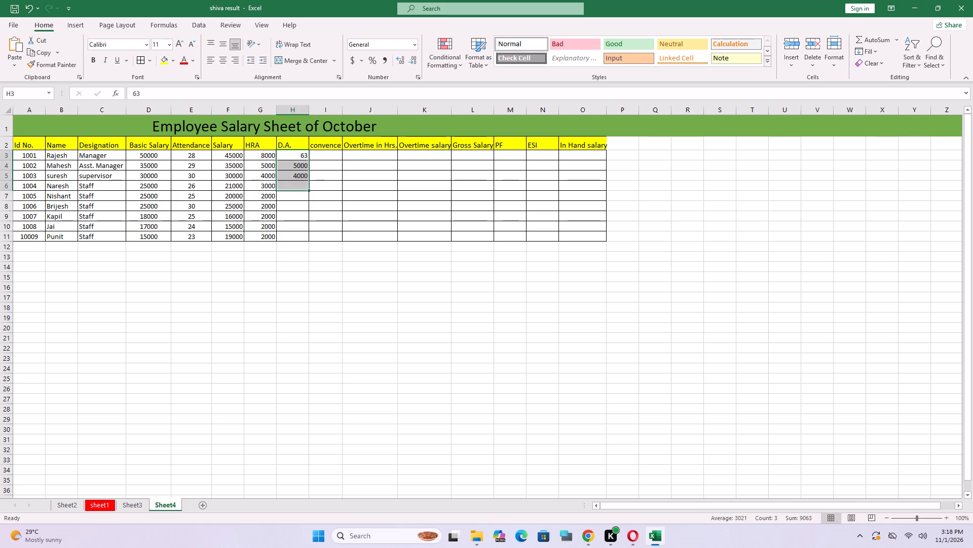
Enter D.A. amounts of 3000, 2000 and 1500 for employees 1001 to 1003 in cells H3 to H5.
{"action": "left_click", "coordinate": [293, 154]}
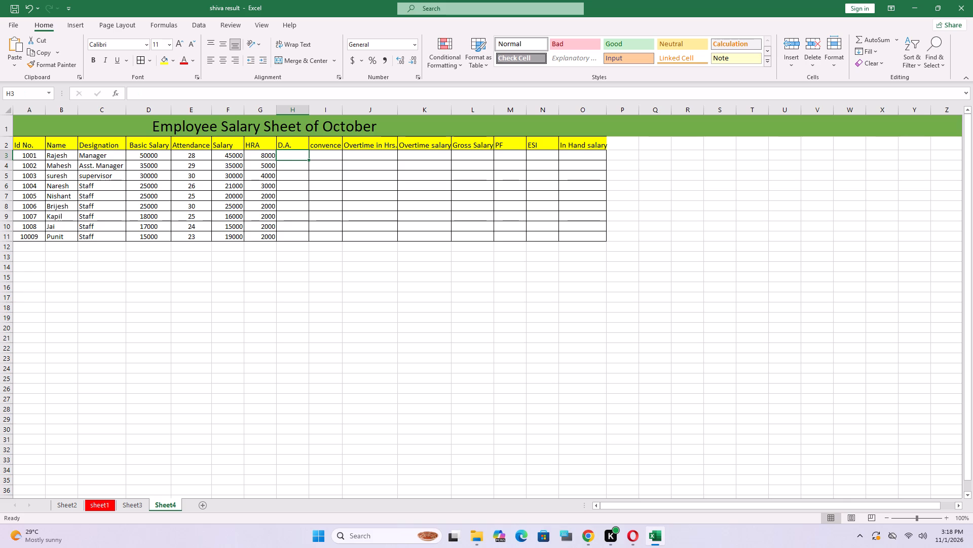
{"action": "type", "text": "3000"}
{"action": "key", "text": "Return"}
{"action": "type", "text": "2000"}
{"action": "key", "text": "Return"}
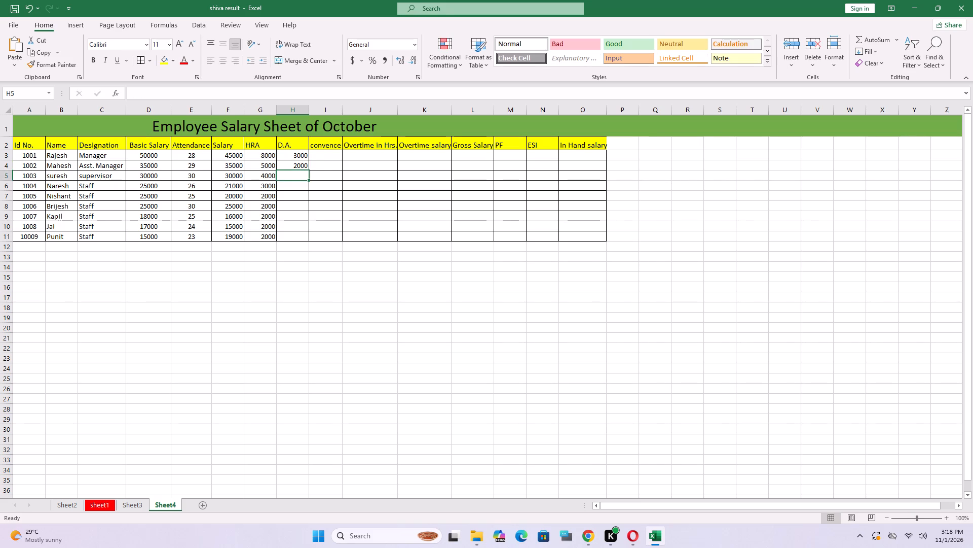
{"action": "type", "text": "15"}
{"action": "type", "text": "00"}
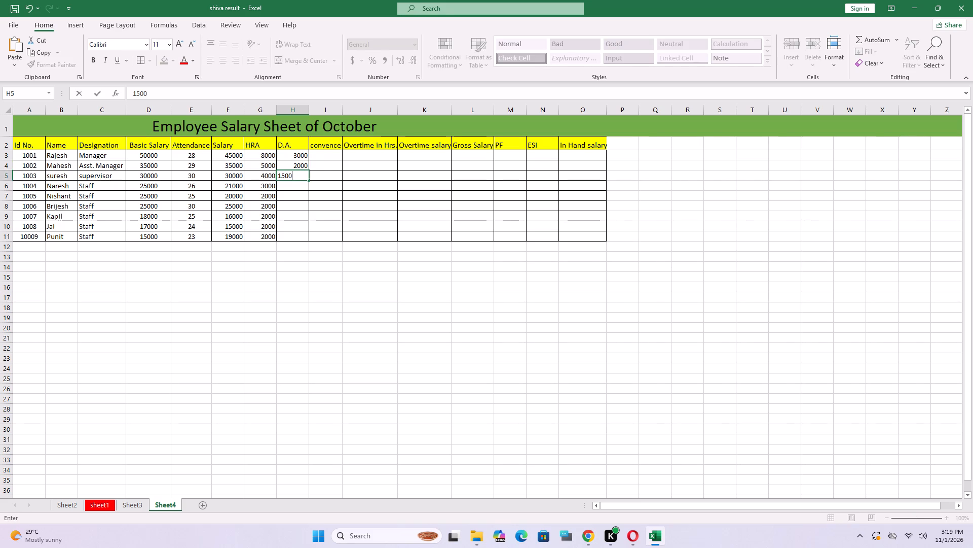
{"action": "key", "text": "Return"}
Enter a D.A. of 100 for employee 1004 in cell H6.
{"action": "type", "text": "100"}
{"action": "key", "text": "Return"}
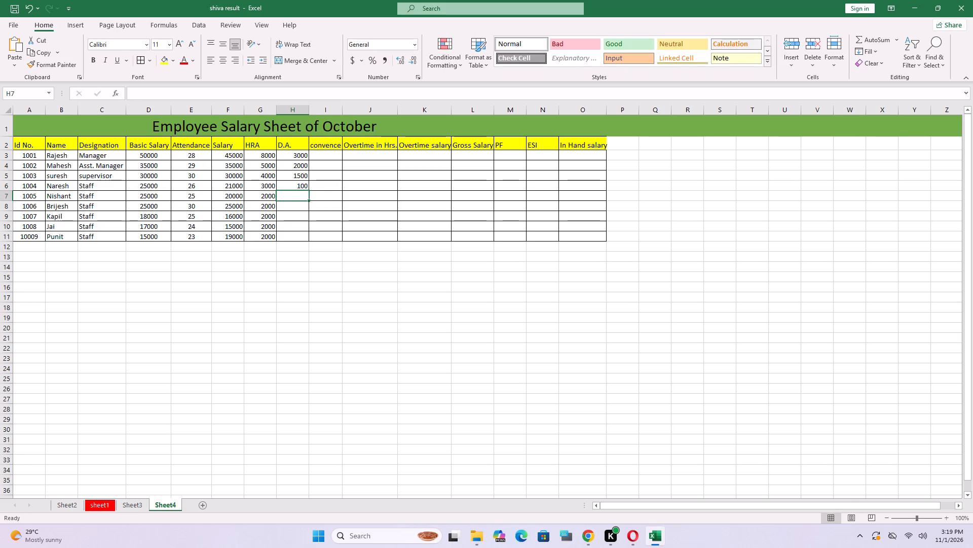
{"action": "left_click", "coordinate": [291, 184]}
{"action": "key", "text": "BackSpace"}
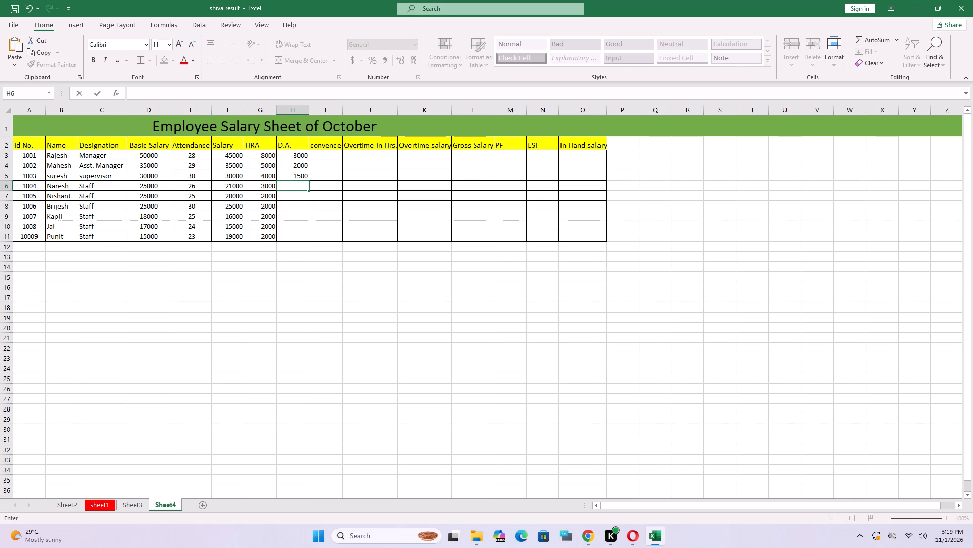
{"action": "type", "text": "1000"}
{"action": "key", "text": "Return"}
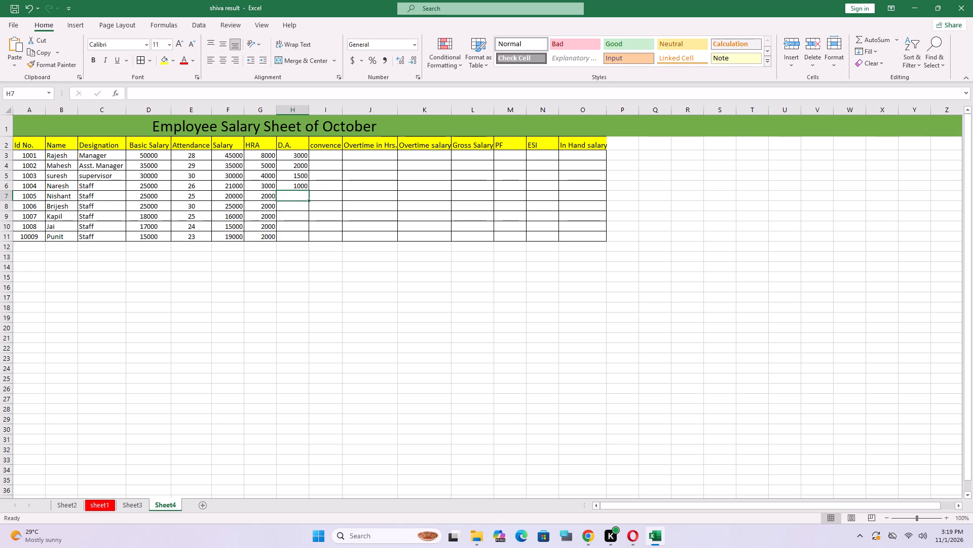
Enter a D.A. of 1000 for each of the remaining employees, 1005 to 10009, in cells H7 to H11.
{"action": "type", "text": "1000"}
{"action": "key", "text": "Return"}
{"action": "type", "text": "1000"}
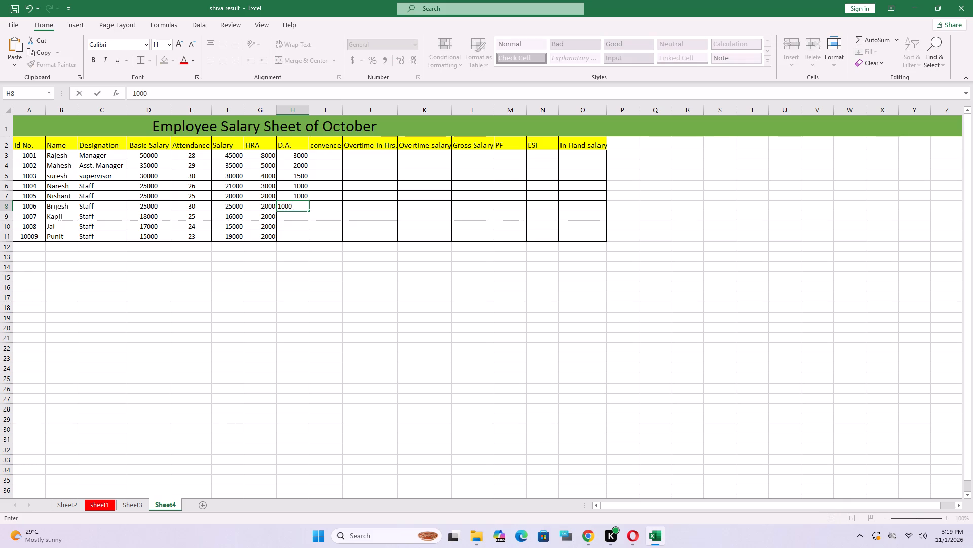
{"action": "key", "text": "Return"}
{"action": "type", "text": "1000"}
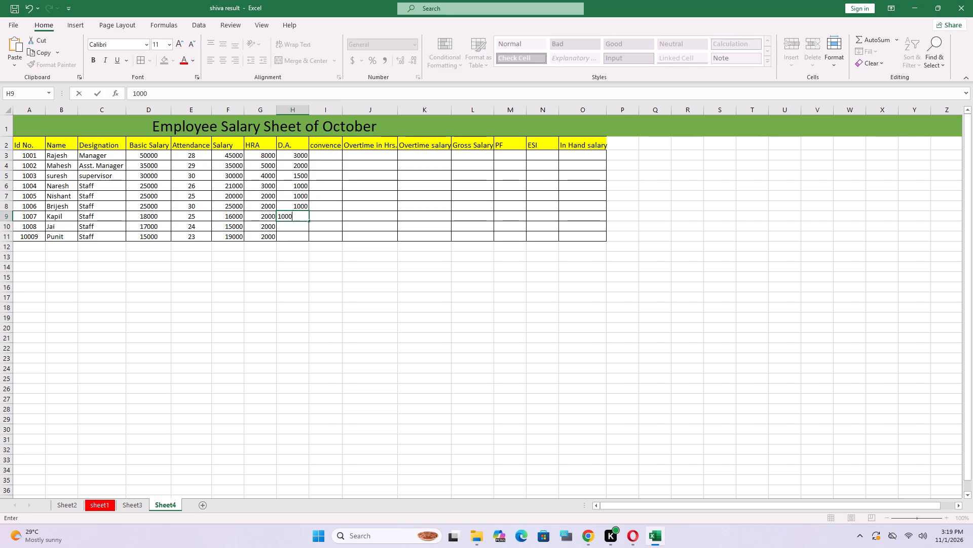
{"action": "key", "text": "Return"}
{"action": "key", "text": "1"}
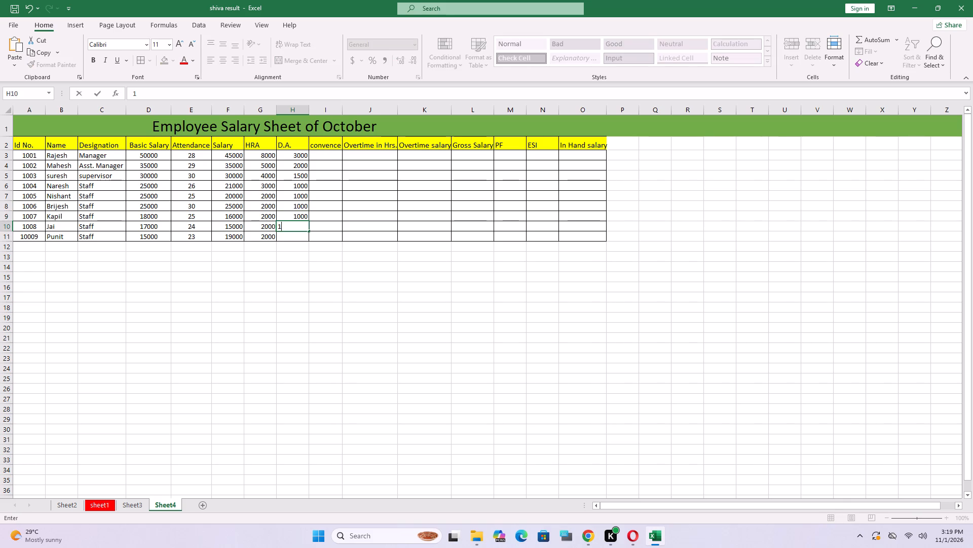
{"action": "type", "text": "00"}
{"action": "key", "text": "0"}
{"action": "key", "text": "Return"}
{"action": "type", "text": "1000"}
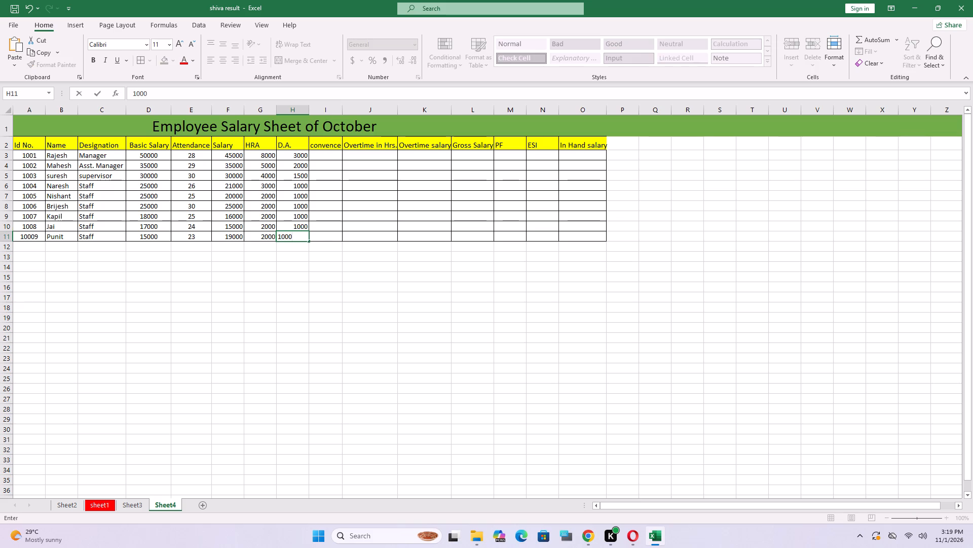
{"action": "key", "text": "Return"}
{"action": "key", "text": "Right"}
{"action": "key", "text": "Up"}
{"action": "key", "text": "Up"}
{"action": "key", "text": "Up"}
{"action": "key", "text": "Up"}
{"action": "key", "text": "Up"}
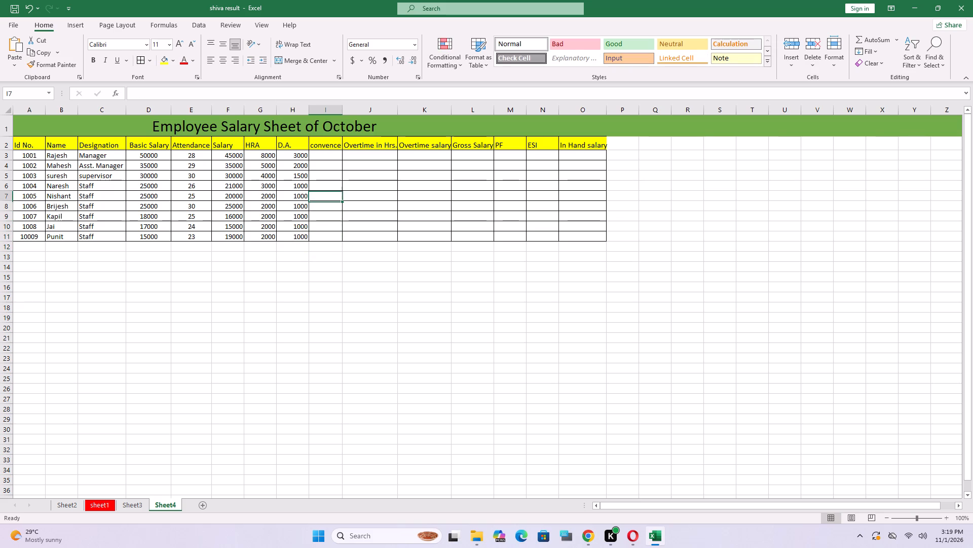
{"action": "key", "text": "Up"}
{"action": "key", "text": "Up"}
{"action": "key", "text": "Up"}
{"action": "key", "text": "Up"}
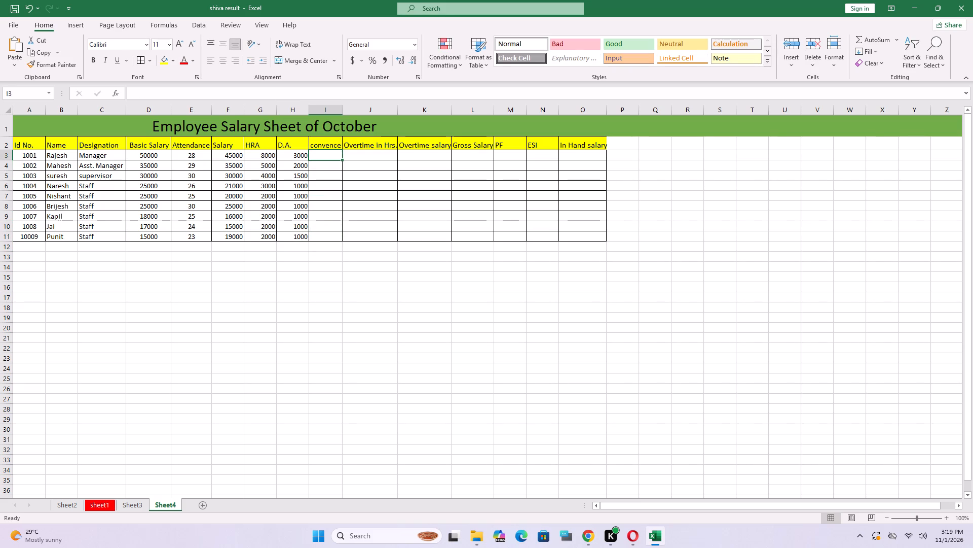
Center the Salary, HRA and D.A. columns, including their headings, in cells F2 to H11.
{"action": "left_click", "coordinate": [288, 141]}
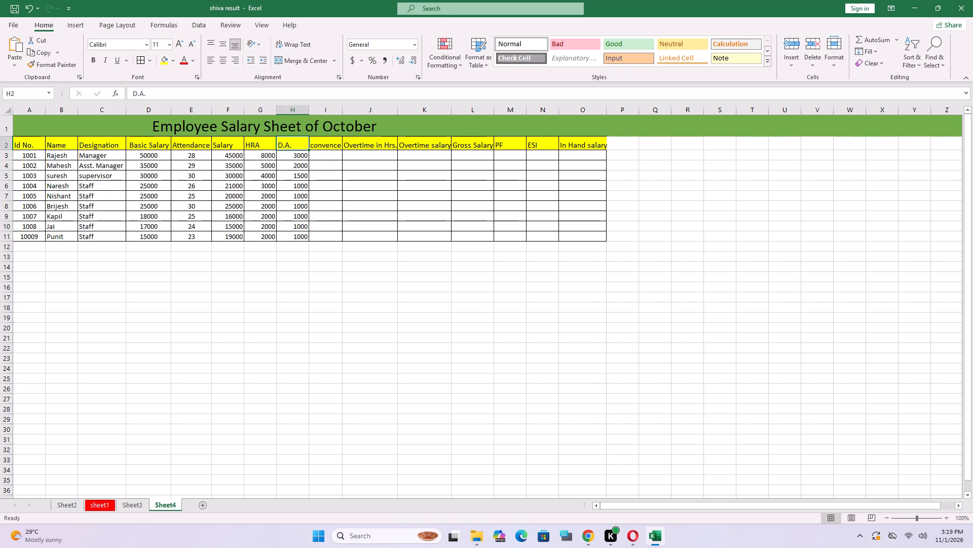
{"action": "left_click_drag", "start_coordinate": [216, 141], "coordinate": [303, 234]}
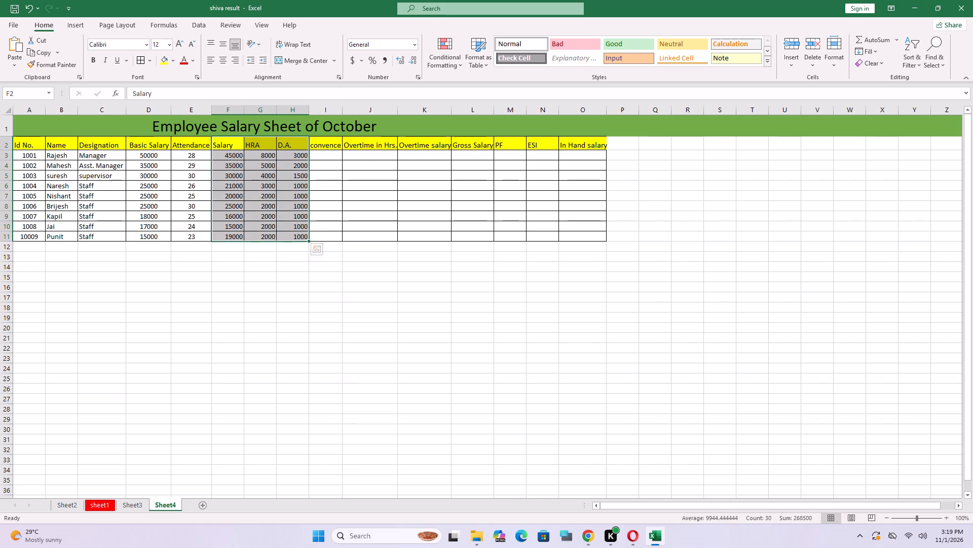
{"action": "left_click", "coordinate": [219, 63]}
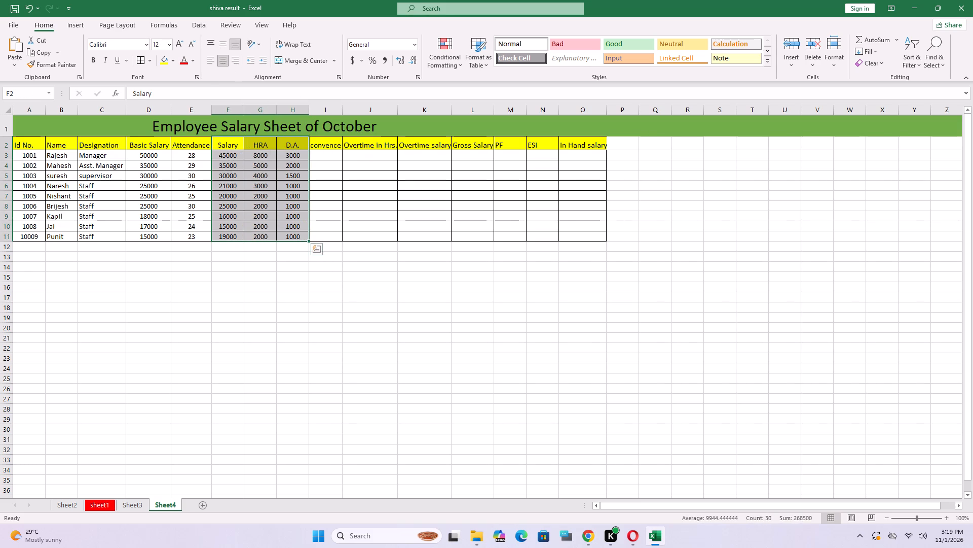
Enter convence amounts of 6000, 5000, 4000 and 3000 for employees 1001 to 1004 in cells I3 to I6.
{"action": "left_click", "coordinate": [320, 155]}
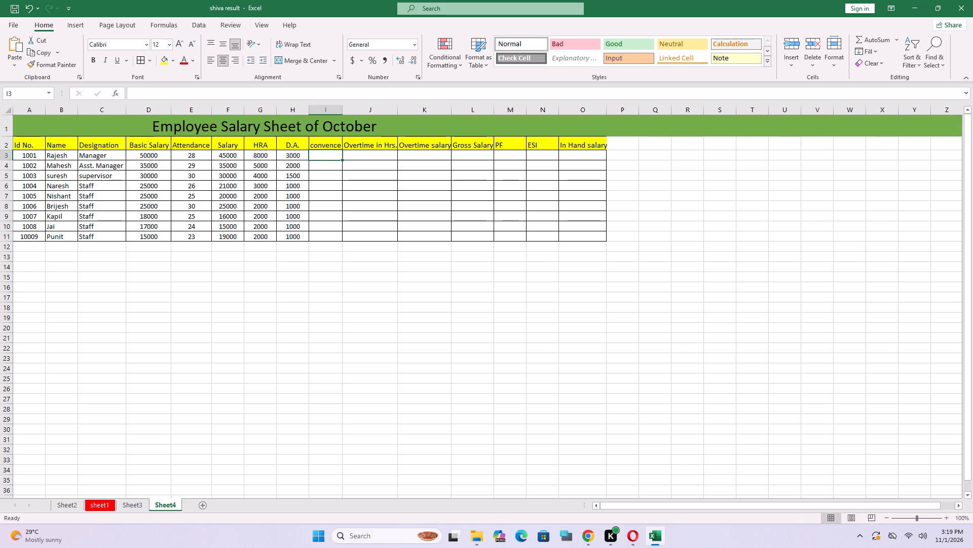
{"action": "left_click", "coordinate": [320, 154]}
{"action": "type", "text": "6000"}
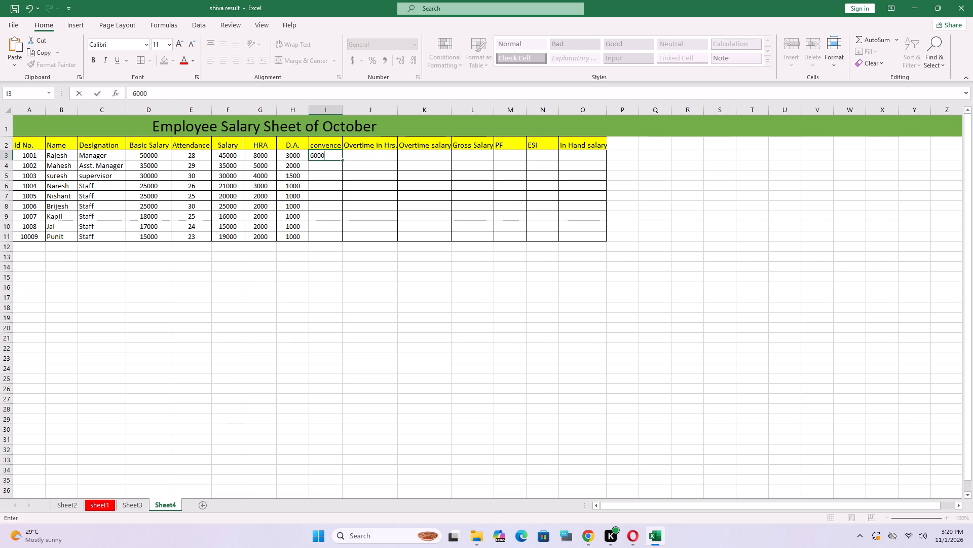
{"action": "key", "text": "Return"}
{"action": "type", "text": "5000"}
{"action": "key", "text": "Return"}
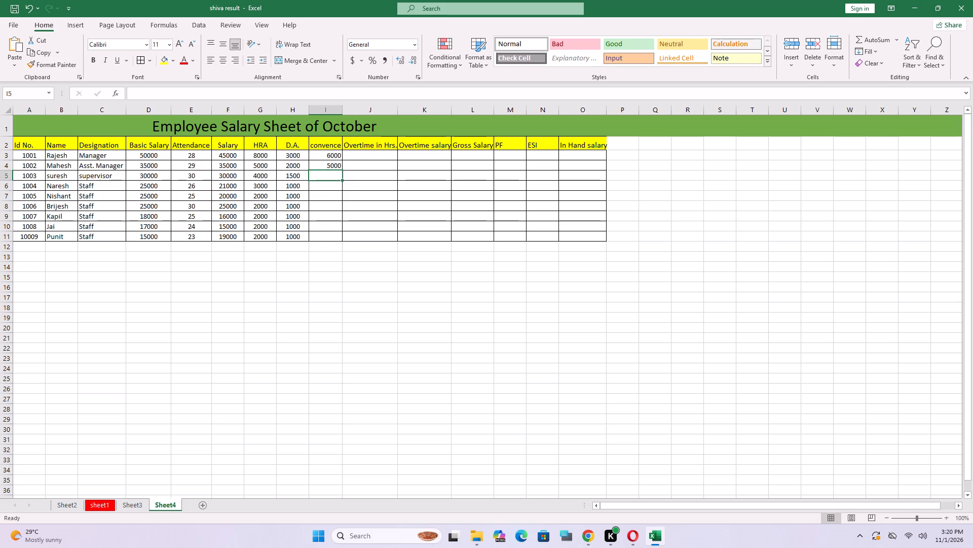
{"action": "type", "text": "4000"}
{"action": "key", "text": "Return"}
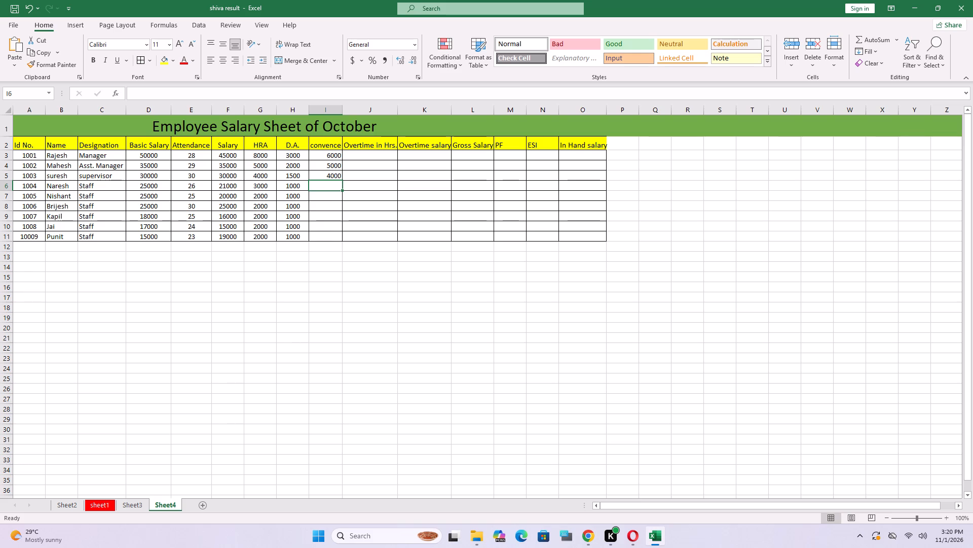
{"action": "key", "text": "3"}
{"action": "type", "text": "000"}
{"action": "key", "text": "Return"}
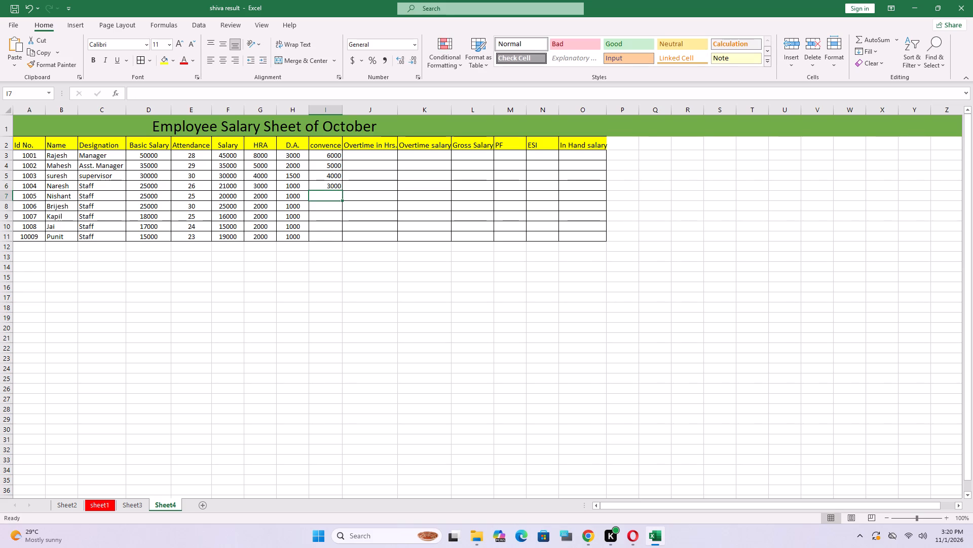
Enter convence amounts of 2000 and 3000 for employees 1005 and 1006 in cells I7 and I8.
{"action": "key", "text": "2"}
{"action": "type", "text": "000"}
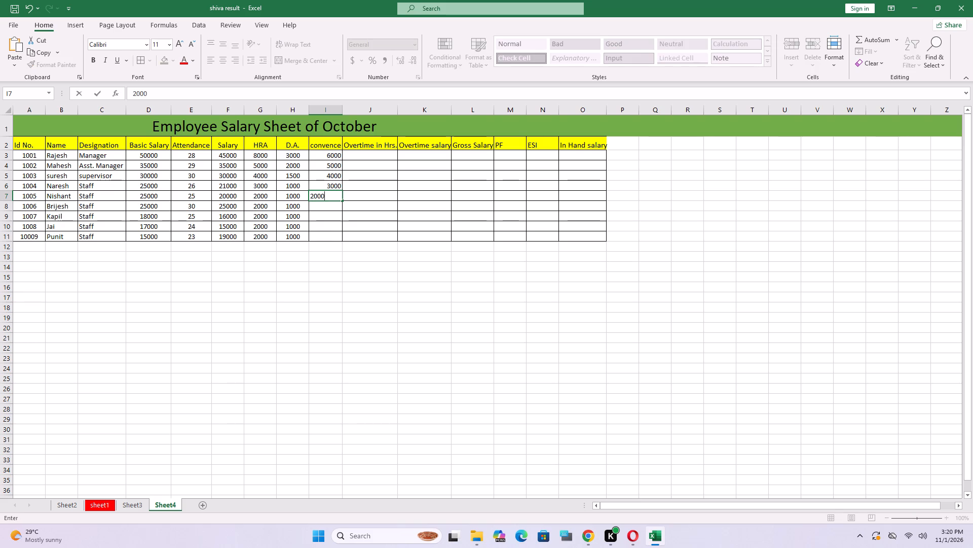
{"action": "key", "text": "Return"}
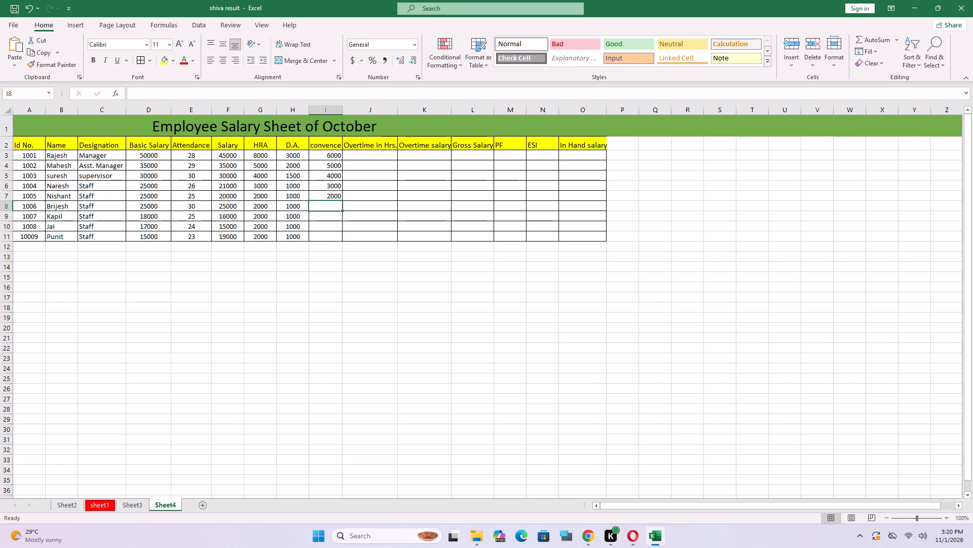
{"action": "key", "text": "3"}
{"action": "type", "text": "000"}
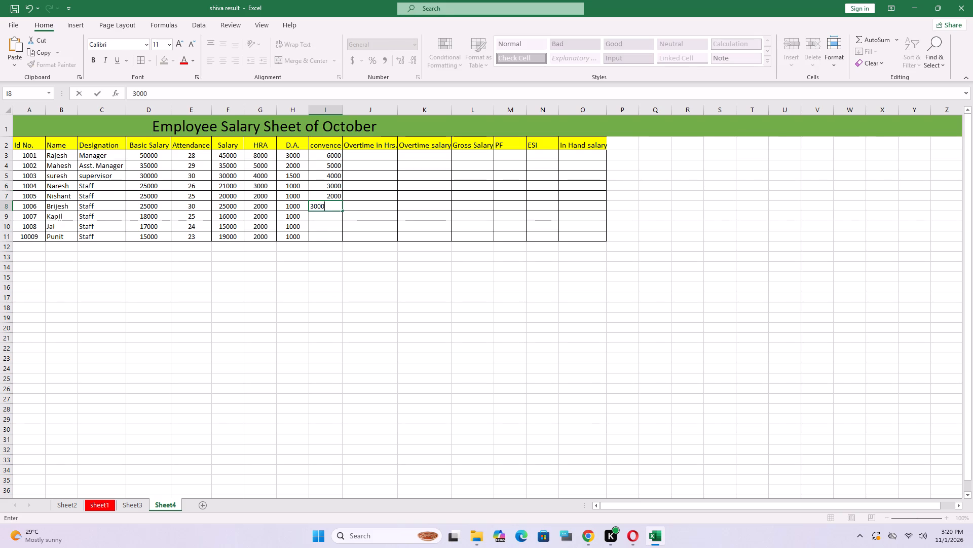
{"action": "key", "text": "Return"}
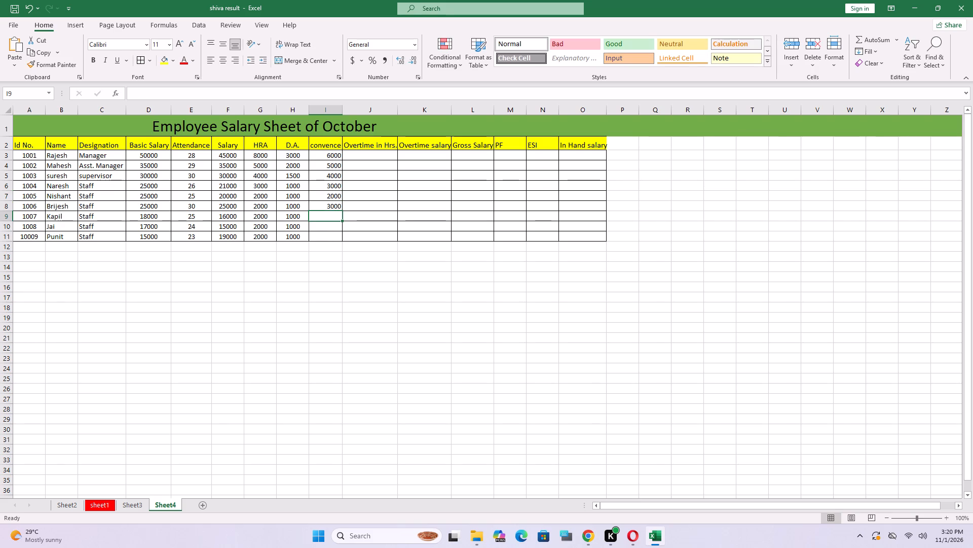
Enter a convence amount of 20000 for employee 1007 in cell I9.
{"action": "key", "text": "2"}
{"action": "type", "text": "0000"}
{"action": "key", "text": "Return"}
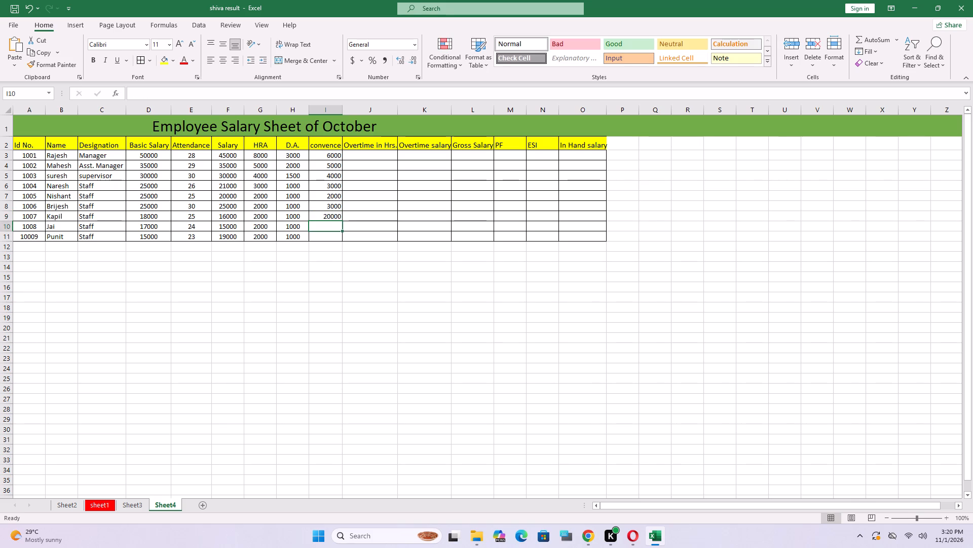
Set the convence amount to 2000 for employees 1007, 1008 and 10009 in cells I9 to I11.
{"action": "key", "text": "Up"}
{"action": "key", "text": "BackSpace"}
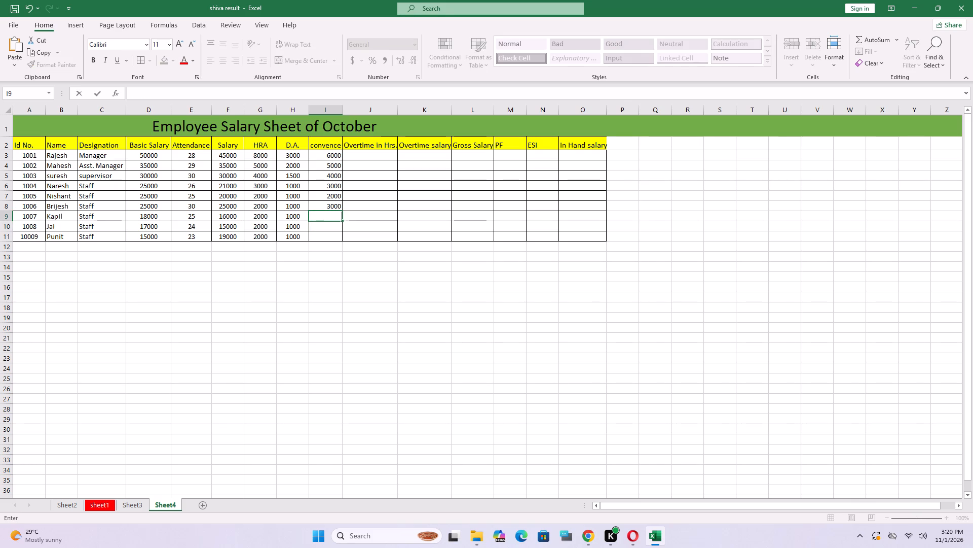
{"action": "type", "text": "2000"}
{"action": "key", "text": "Return"}
{"action": "type", "text": "2000"}
{"action": "key", "text": "Return"}
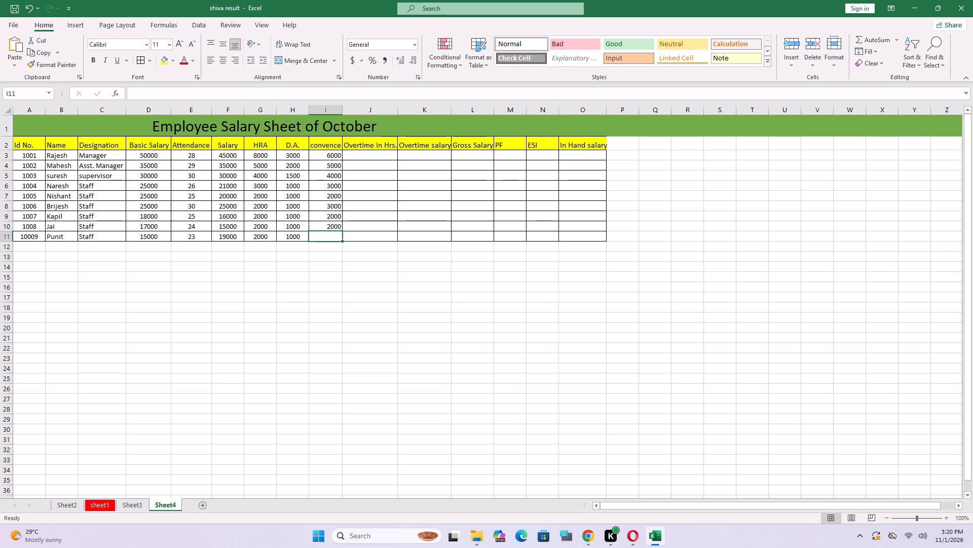
{"action": "key", "text": "2"}
{"action": "type", "text": "000"}
{"action": "key", "text": "Return"}
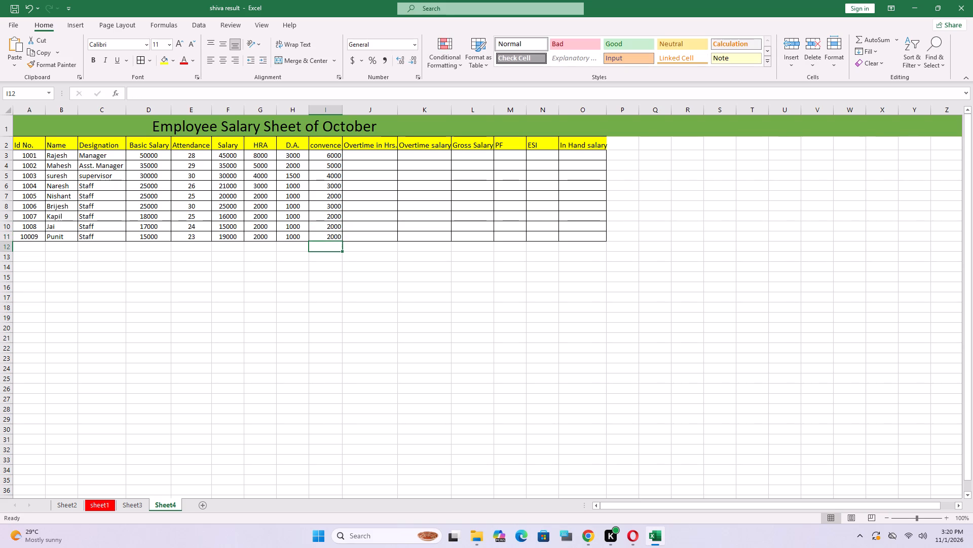
Enter 60hrs as the overtime hours for employee 1001 in cell J3.
{"action": "left_click", "coordinate": [377, 157]}
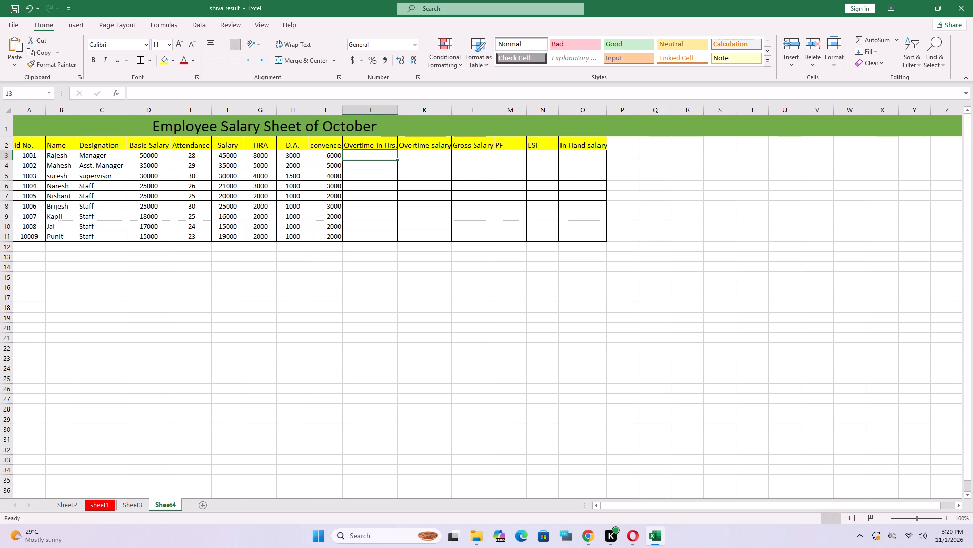
{"action": "type", "text": "60"}
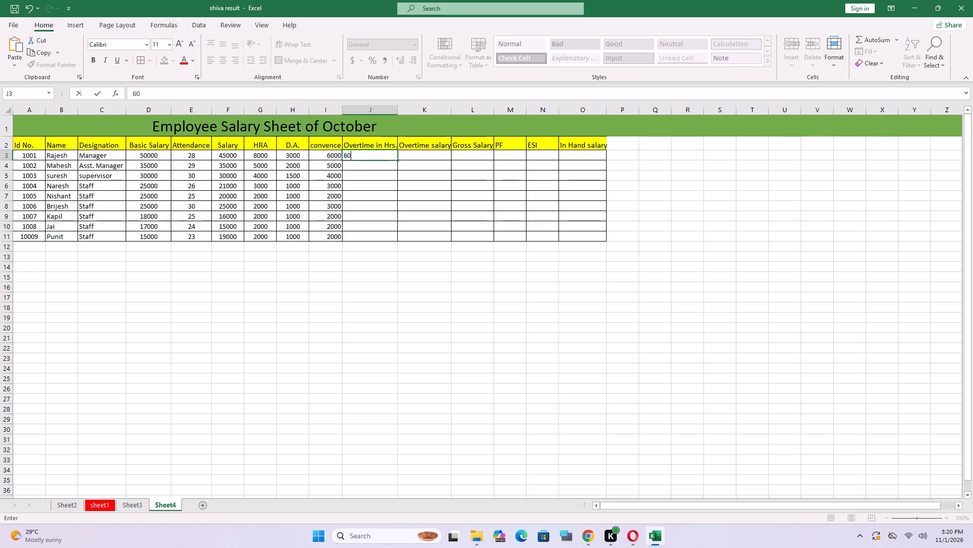
{"action": "type", "text": "hrs"}
{"action": "key", "text": "Return"}
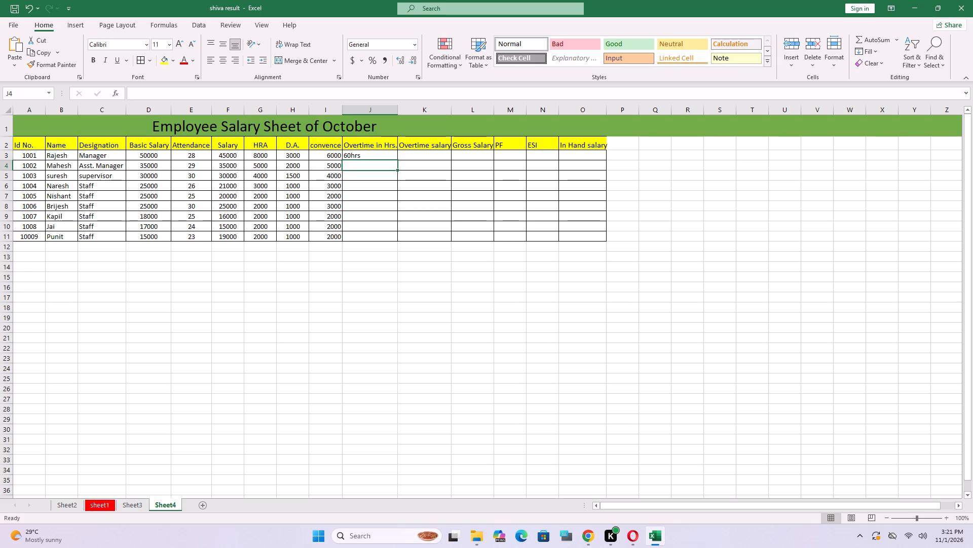
{"action": "key", "text": "j"}
{"action": "key", "text": "BackSpace"}
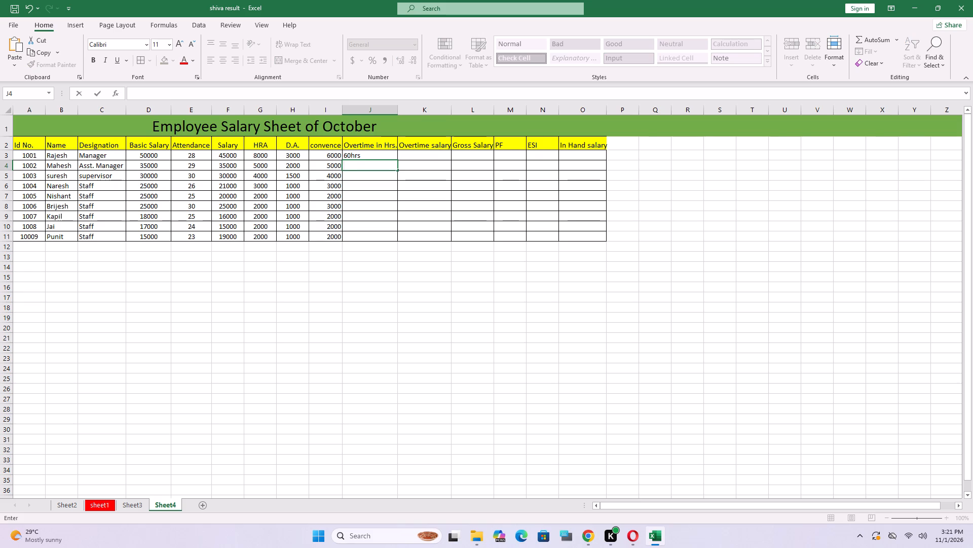
Enter overtime hours of 50hrs, 45hrs and 30hrs for employees 1002, 1003 and 1004 in cells J4 to J6.
{"action": "type", "text": "50"}
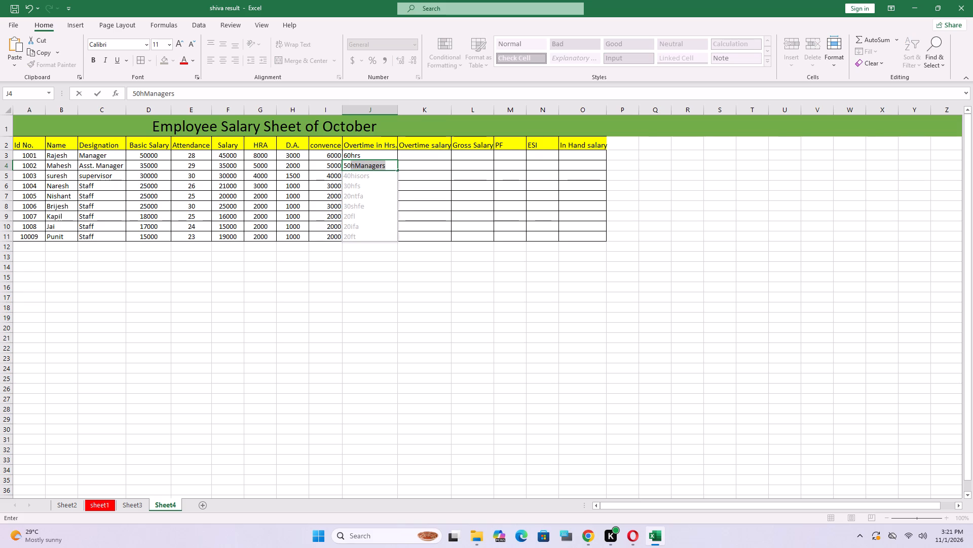
{"action": "type", "text": "hr"}
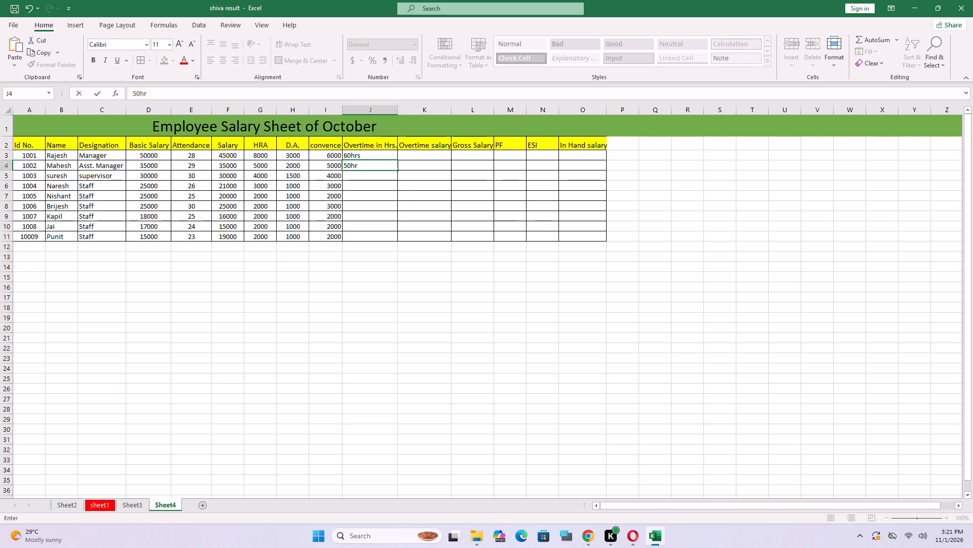
{"action": "key", "text": "s"}
{"action": "key", "text": "Return"}
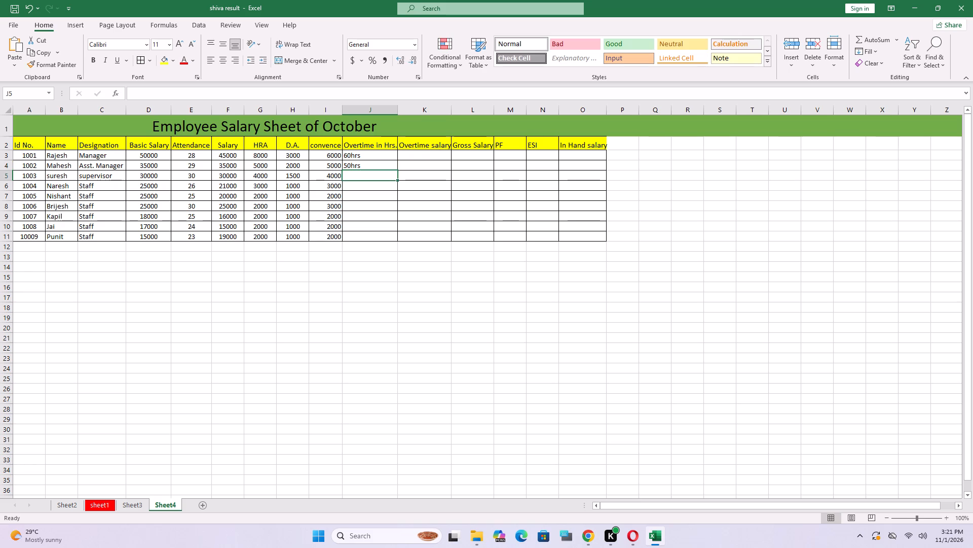
{"action": "type", "text": "45"}
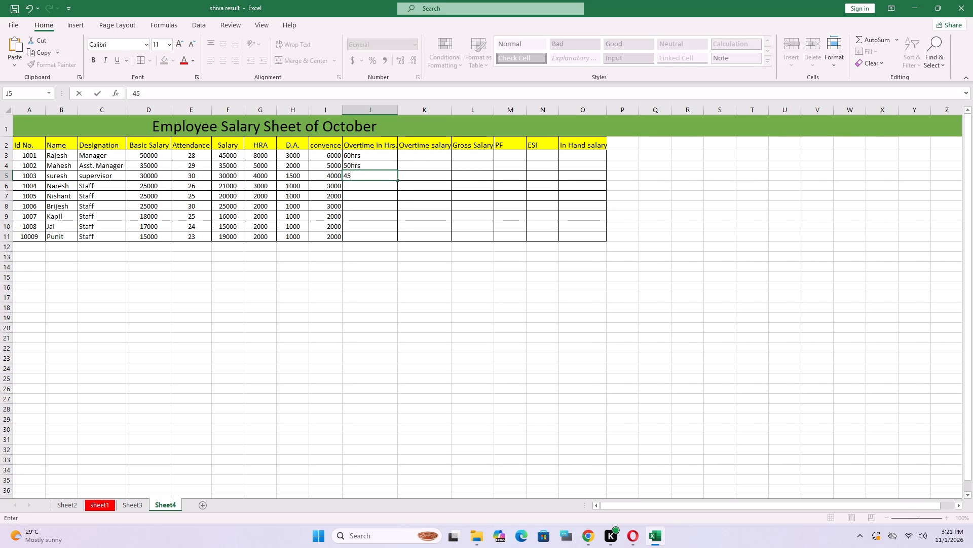
{"action": "type", "text": "hrs"}
{"action": "key", "text": "Return"}
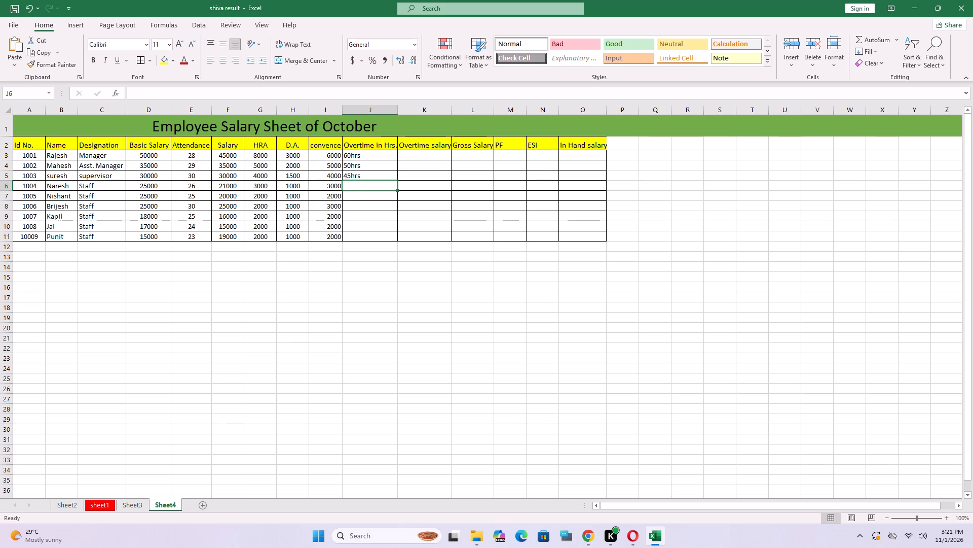
{"action": "type", "text": "30"}
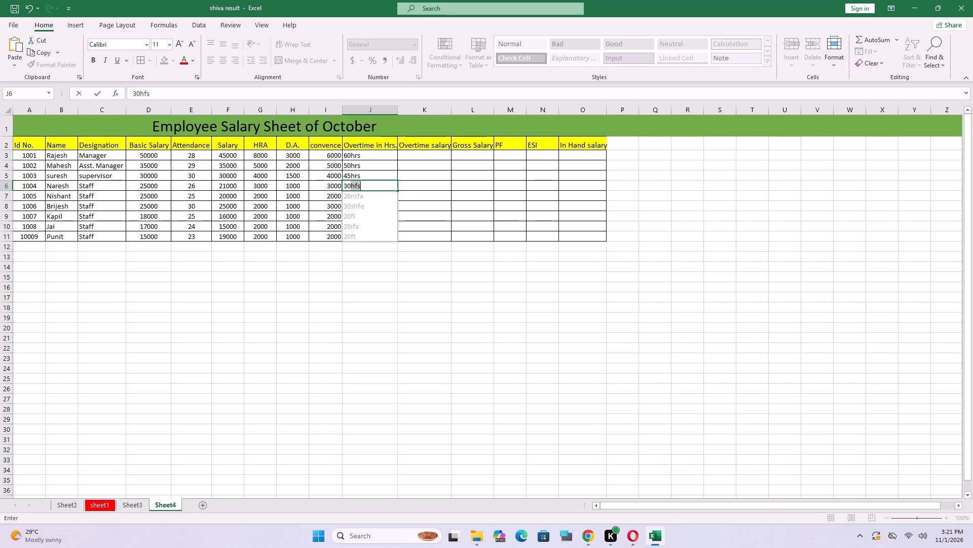
{"action": "type", "text": "hrra"}
{"action": "key", "text": "BackSpace"}
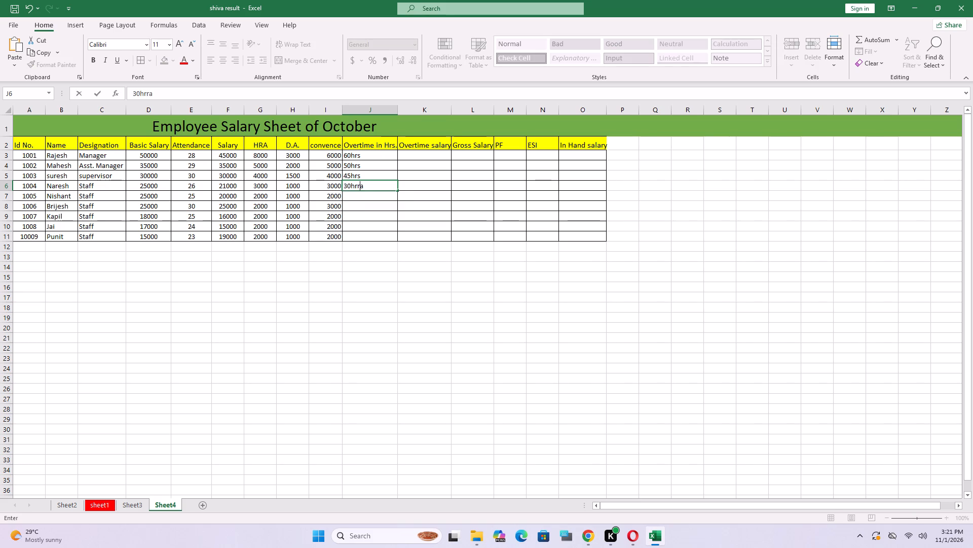
{"action": "key", "text": "BackSpace"}
{"action": "key", "text": "s"}
{"action": "key", "text": "Return"}
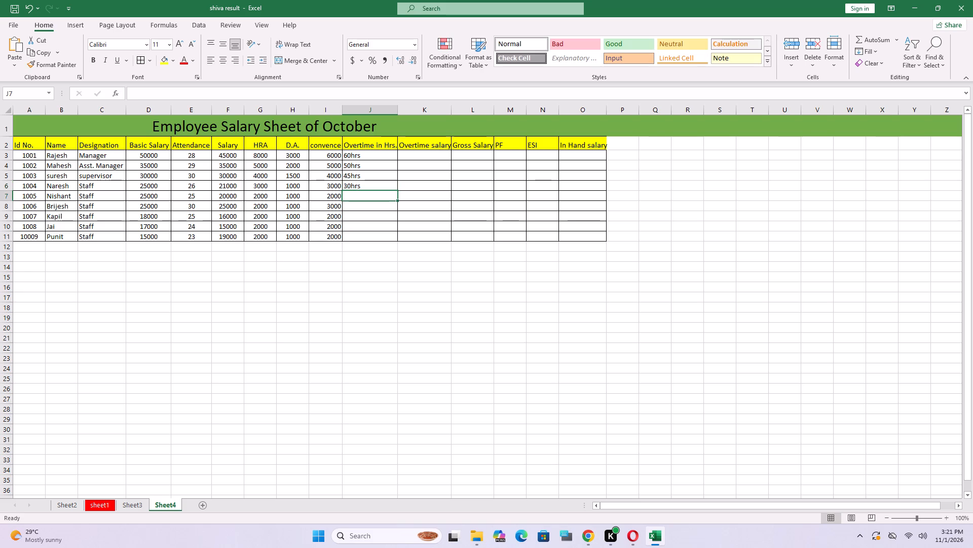
Enter overtime of 60hrs for employees 1005 to 1007, 50hrs for 1008 and 35hrs for 10009 in cells J7 to J11.
{"action": "type", "text": "60hrs"}
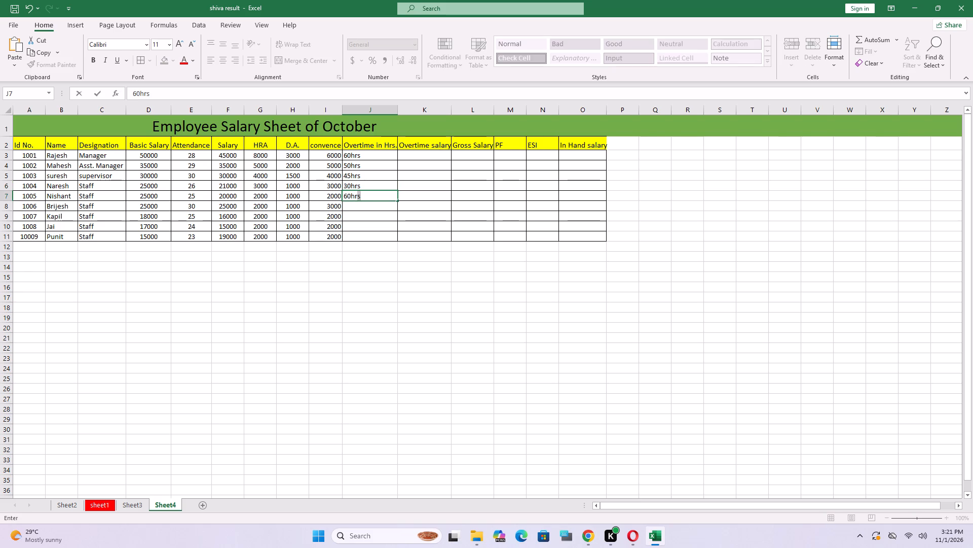
{"action": "key", "text": "Return"}
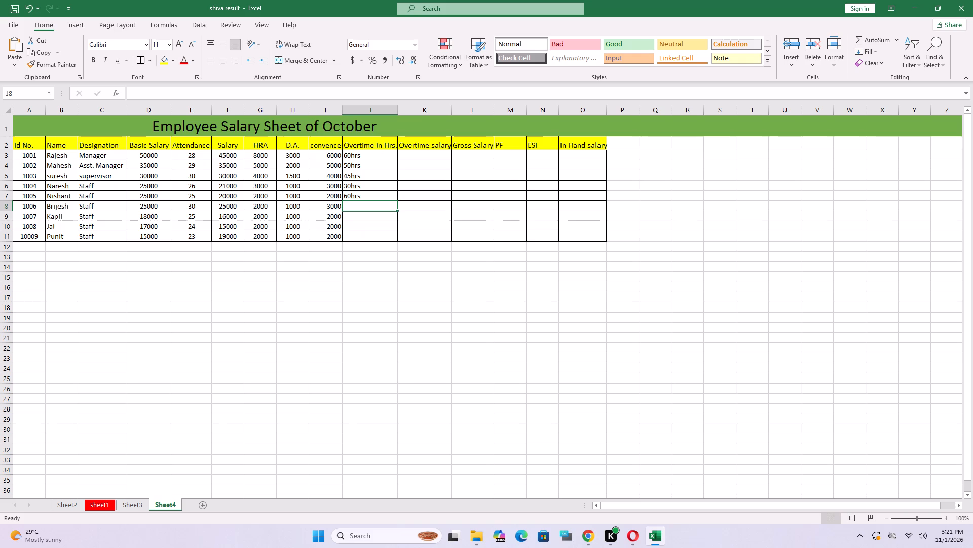
{"action": "type", "text": "60hrs"}
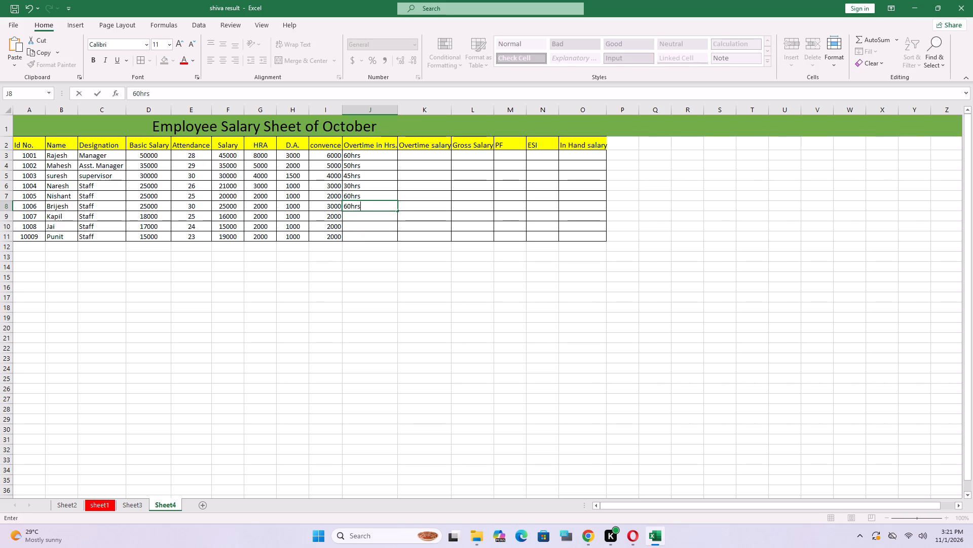
{"action": "key", "text": "Return"}
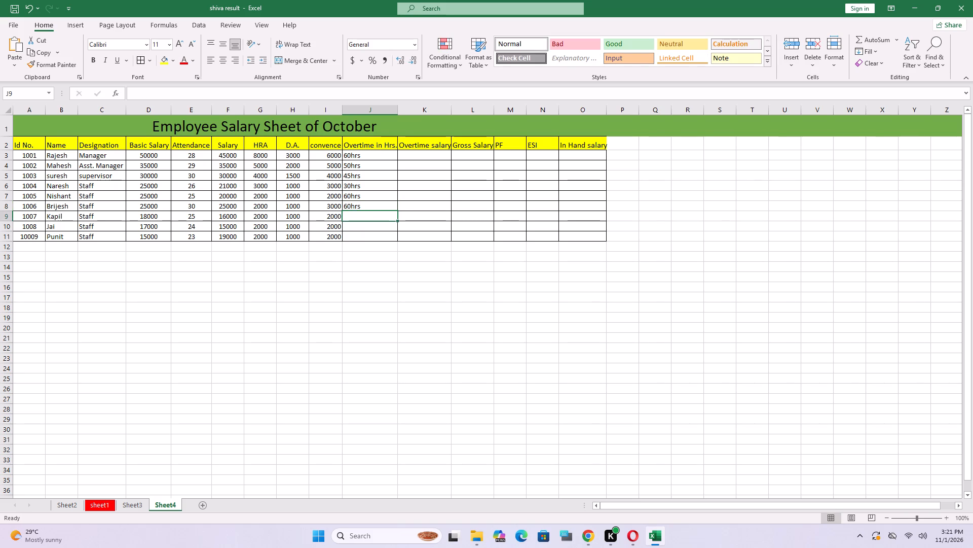
{"action": "type", "text": "60hrs"}
{"action": "key", "text": "Return"}
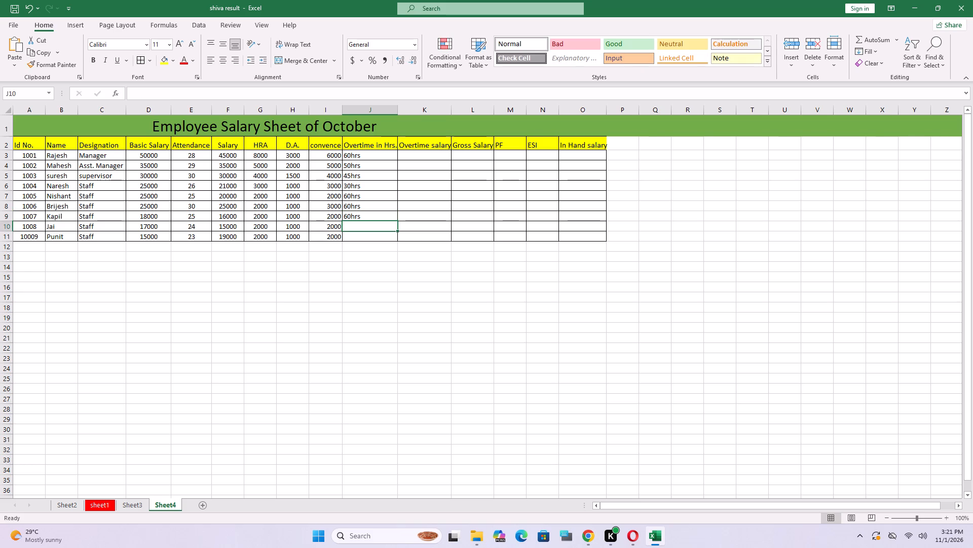
{"action": "type", "text": "50hrs"}
{"action": "key", "text": "Return"}
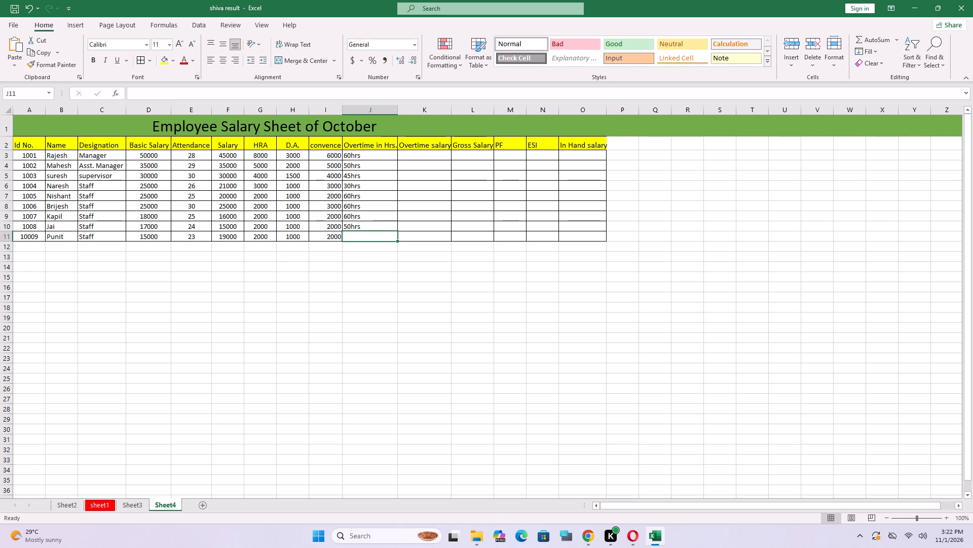
{"action": "key", "text": "3"}
{"action": "type", "text": "5hrs"}
{"action": "key", "text": "Return"}
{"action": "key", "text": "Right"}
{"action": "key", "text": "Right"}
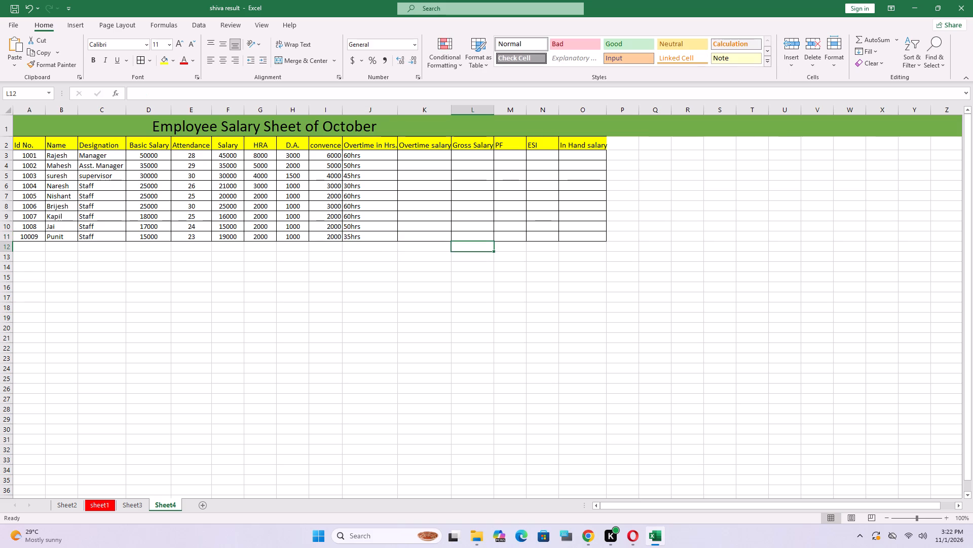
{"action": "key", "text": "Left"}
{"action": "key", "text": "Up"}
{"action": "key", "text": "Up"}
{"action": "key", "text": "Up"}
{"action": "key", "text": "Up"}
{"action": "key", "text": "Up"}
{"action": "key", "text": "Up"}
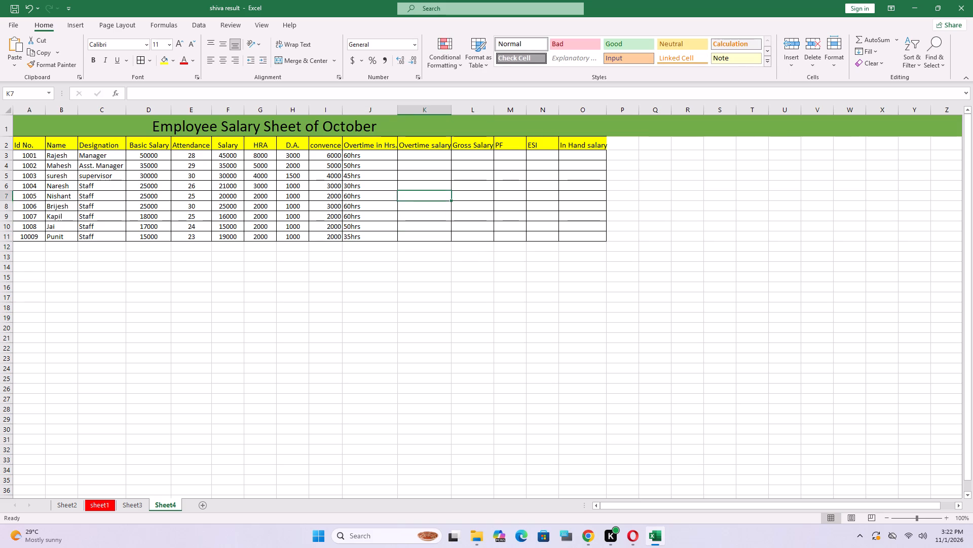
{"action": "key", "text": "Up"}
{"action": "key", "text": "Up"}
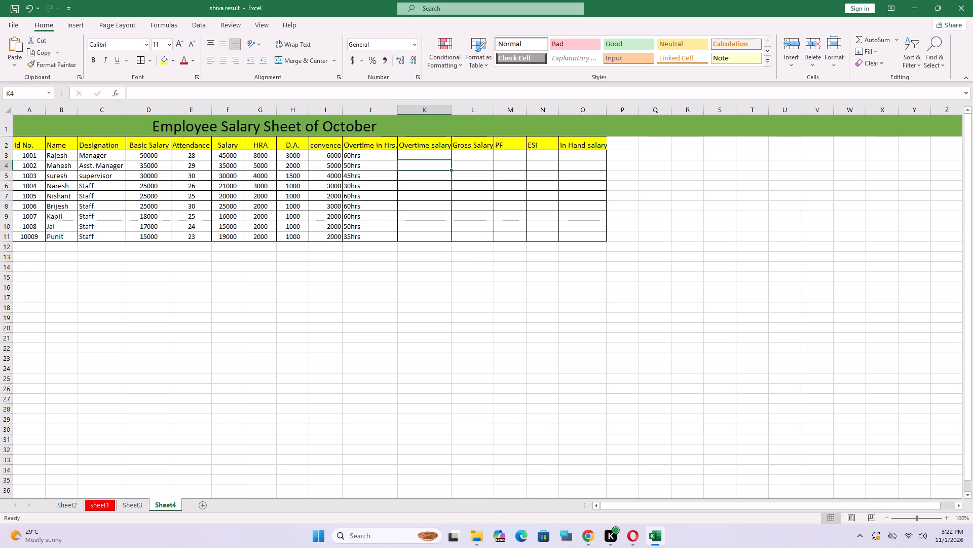
Center the convence and Overtime in Hrs. columns horizontally, headings included, in cells I2 to J11.
{"action": "left_click_drag", "start_coordinate": [310, 140], "coordinate": [367, 176]}
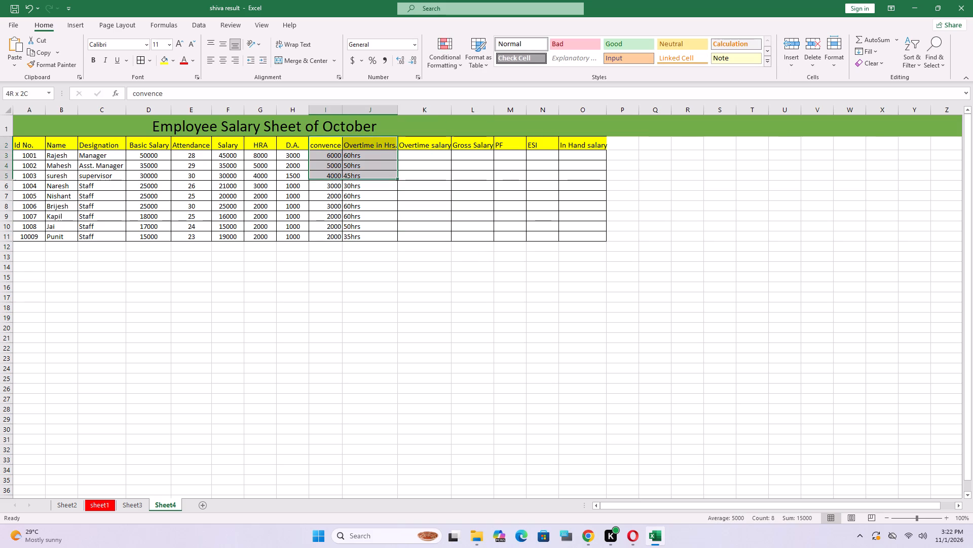
{"action": "left_click_drag", "start_coordinate": [367, 176], "coordinate": [380, 237]}
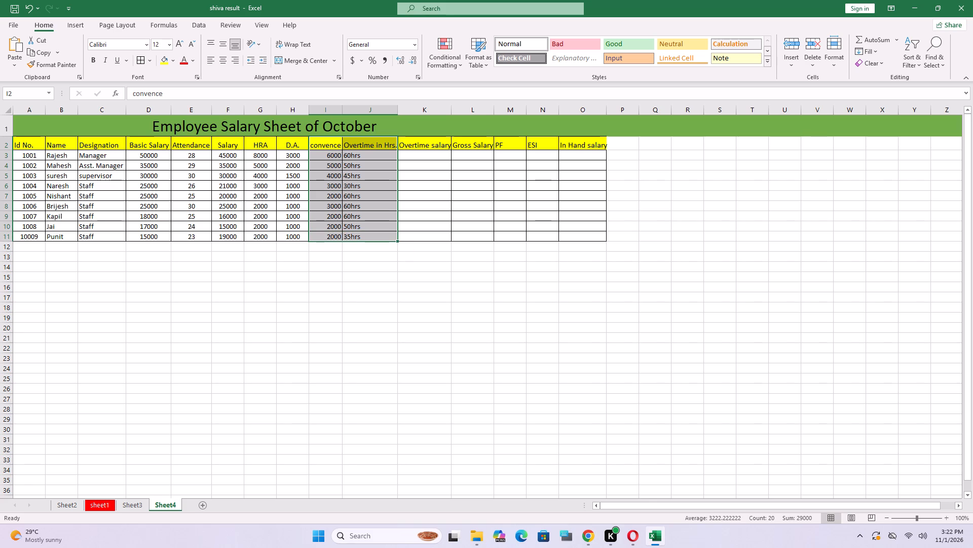
{"action": "left_click", "coordinate": [219, 61]}
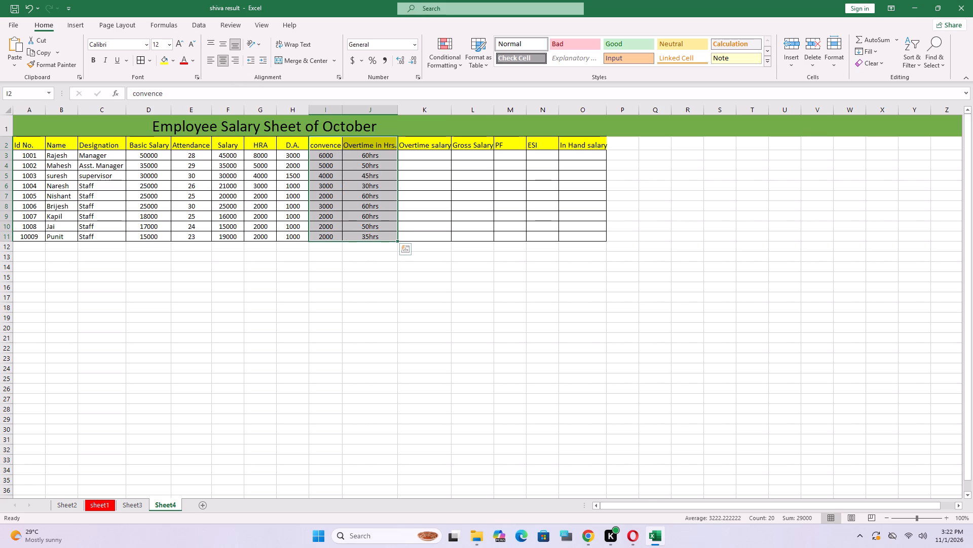
{"action": "left_click", "coordinate": [427, 159]}
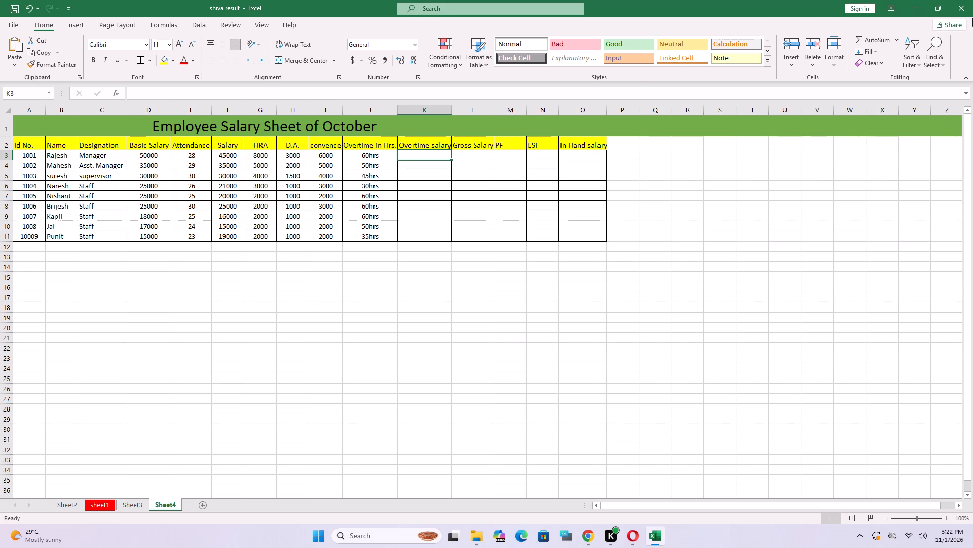
Close the shiva result workbook.
{"action": "left_click", "coordinate": [972, 4]}
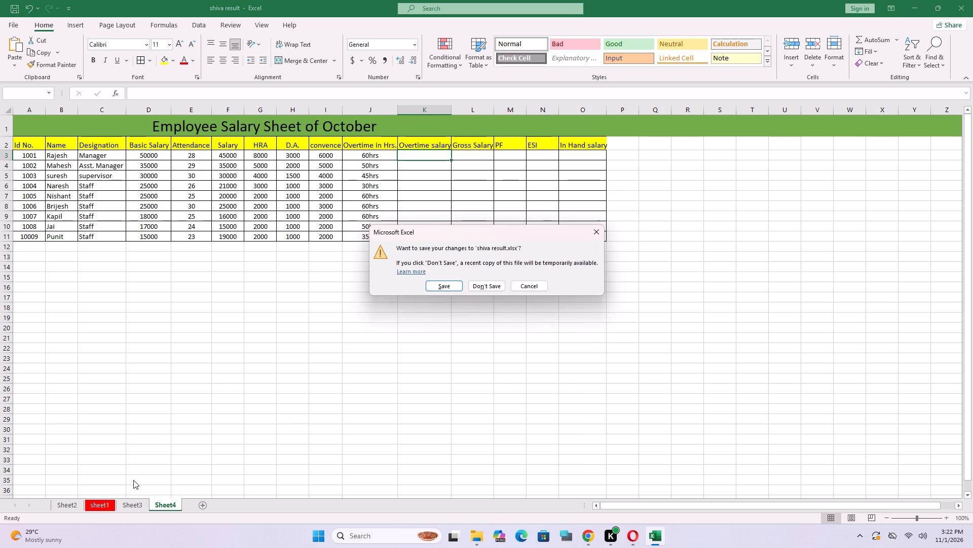
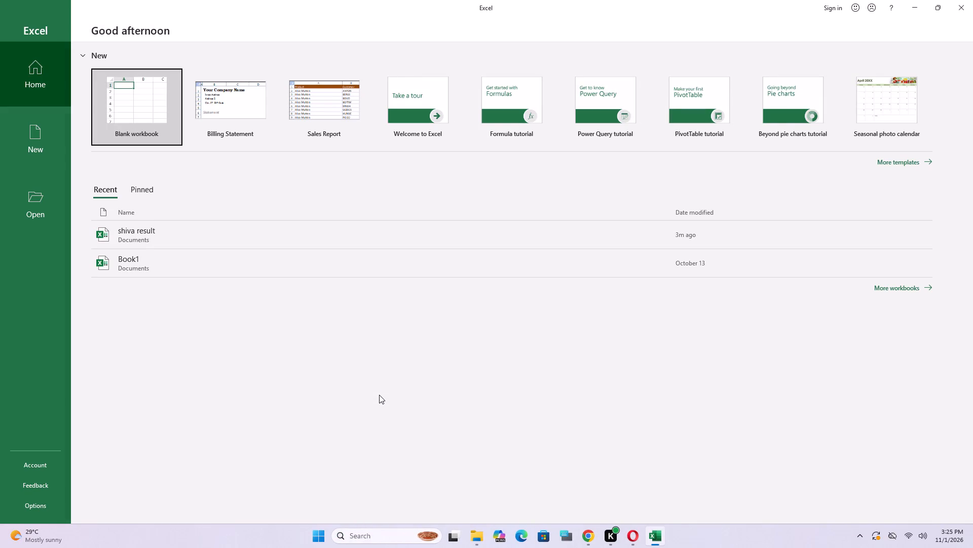
Reopen the recent shiva result workbook.
{"action": "left_click", "coordinate": [193, 236]}
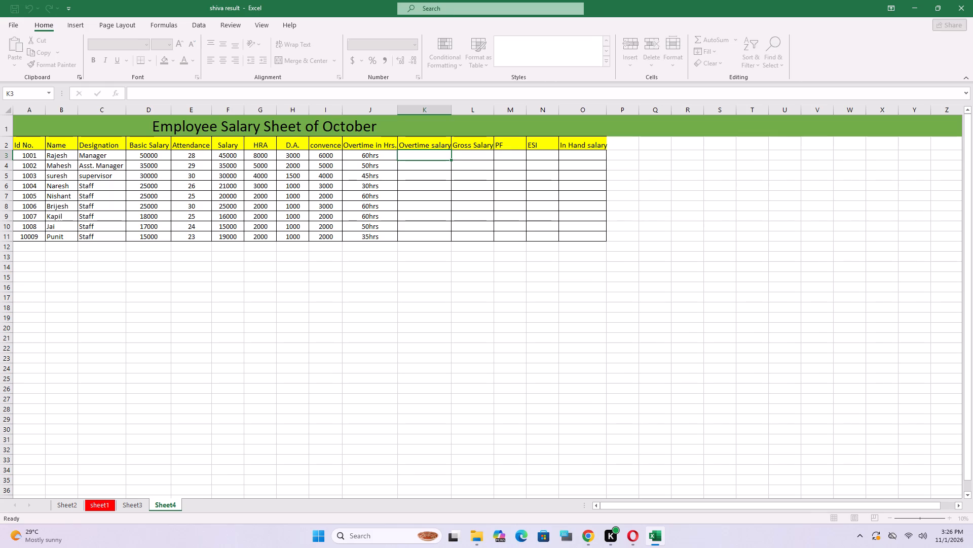
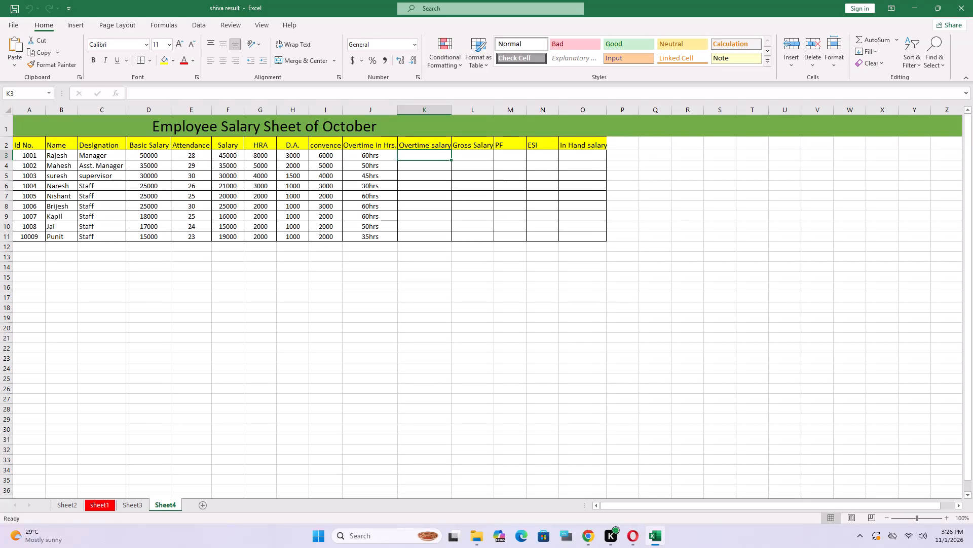
Select the empty Overtime salary cell in Rajesh's row.
{"action": "left_click", "coordinate": [420, 160]}
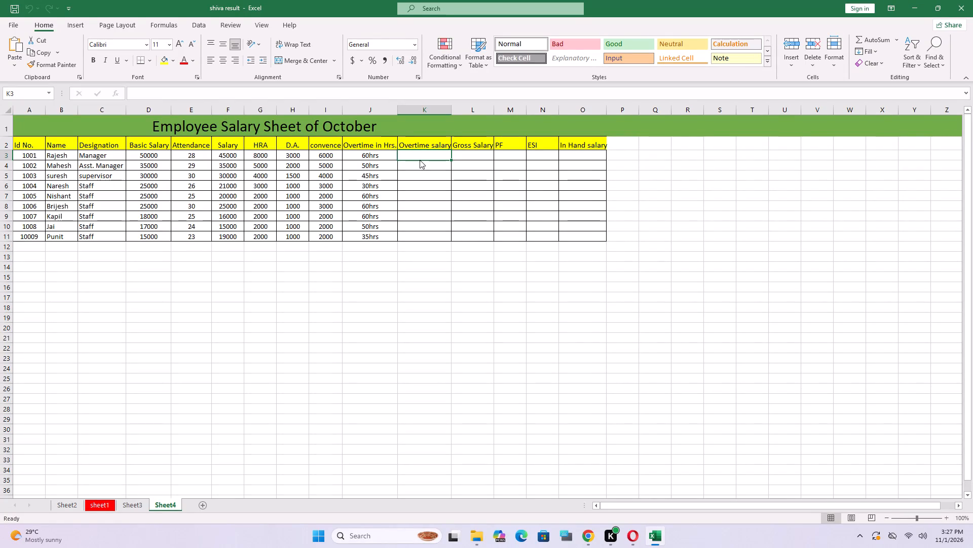
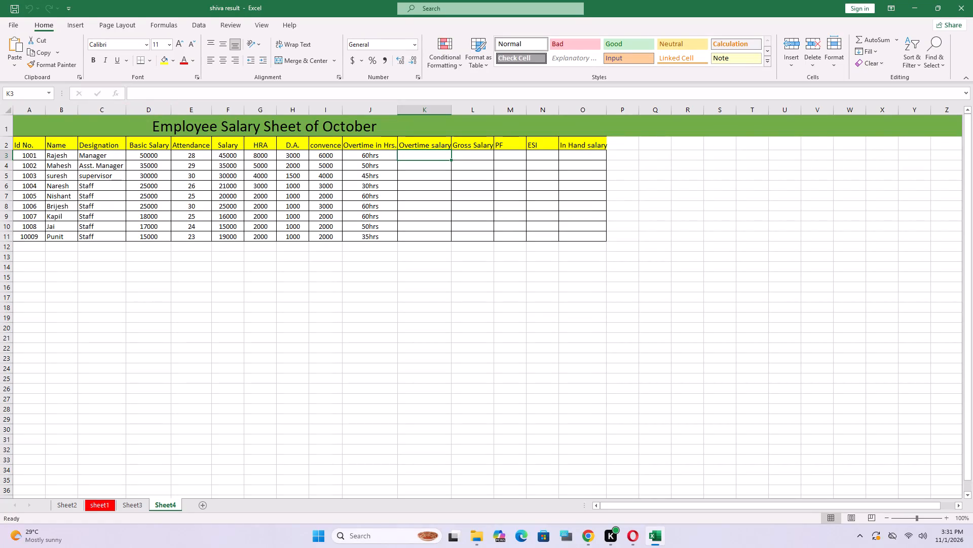
Auto-fit the Overtime salary column to its heading and select the empty overtime salary cell in Rajesh's row.
{"action": "left_click", "coordinate": [480, 150]}
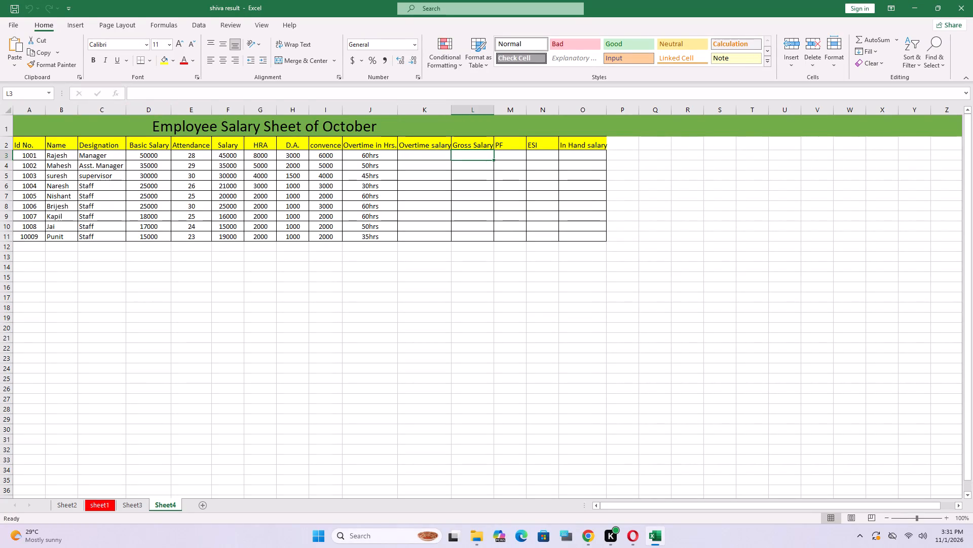
{"action": "left_click", "coordinate": [450, 108]}
{"action": "left_click", "coordinate": [451, 107]}
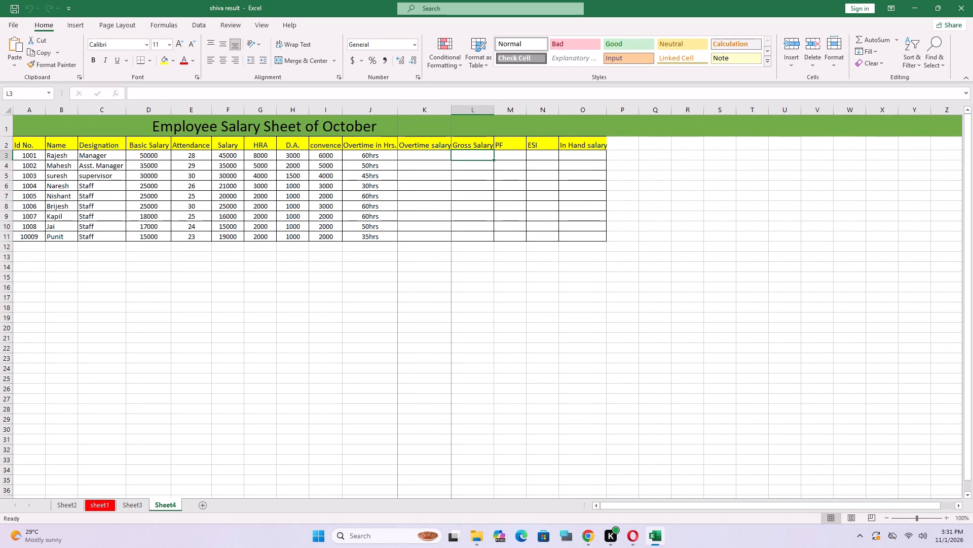
{"action": "left_click", "coordinate": [451, 107]}
{"action": "left_click", "coordinate": [420, 157]}
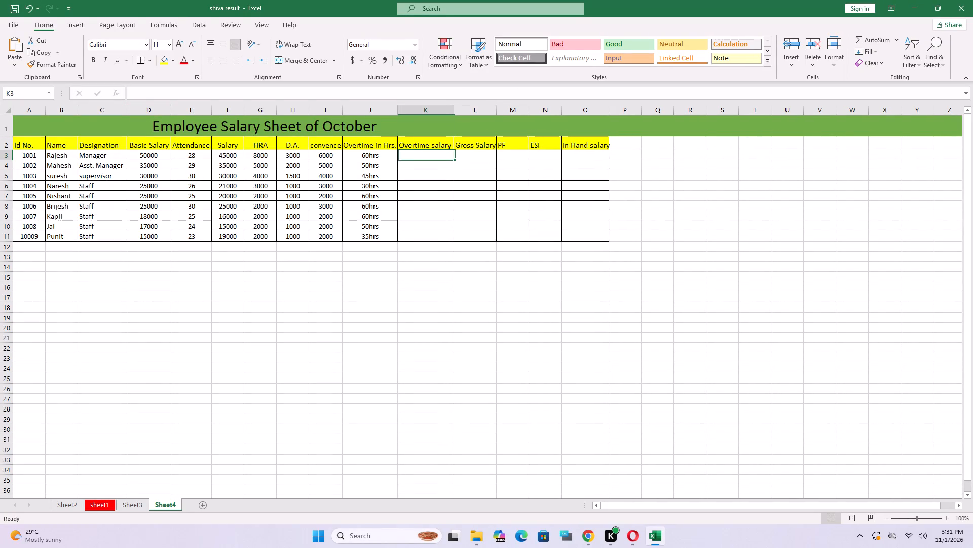
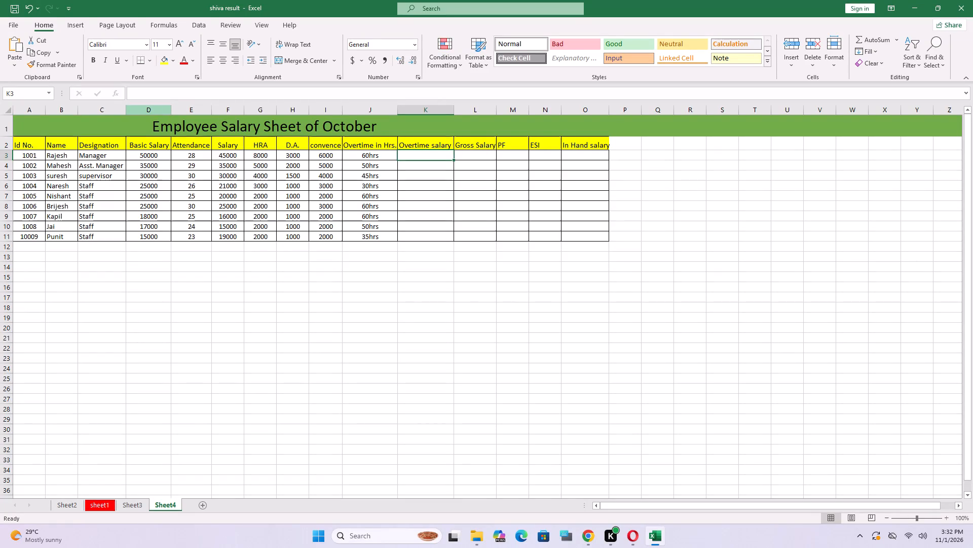
Wrap the text of the "Overtime in Hrs." heading cell.
{"action": "left_click_drag", "start_coordinate": [347, 146], "coordinate": [379, 146]}
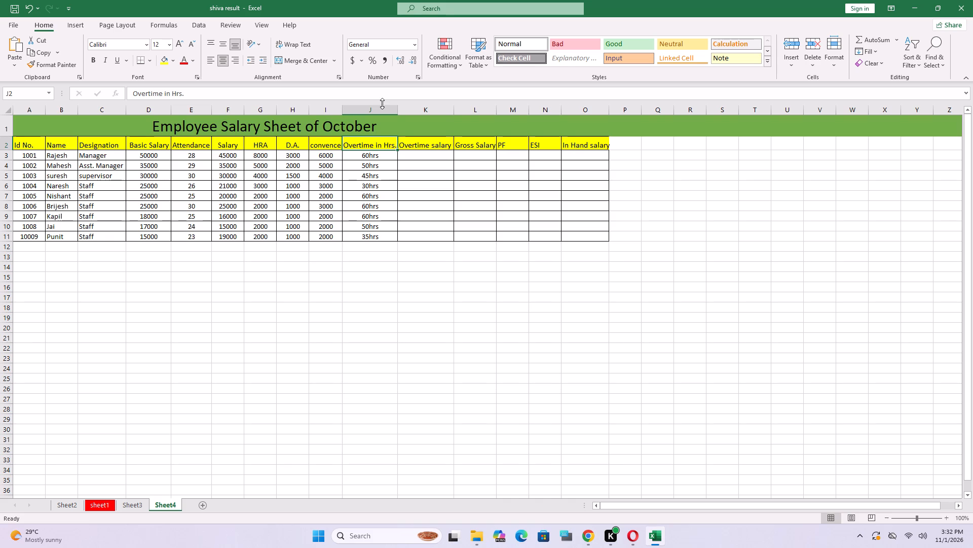
{"action": "left_click", "coordinate": [297, 40]}
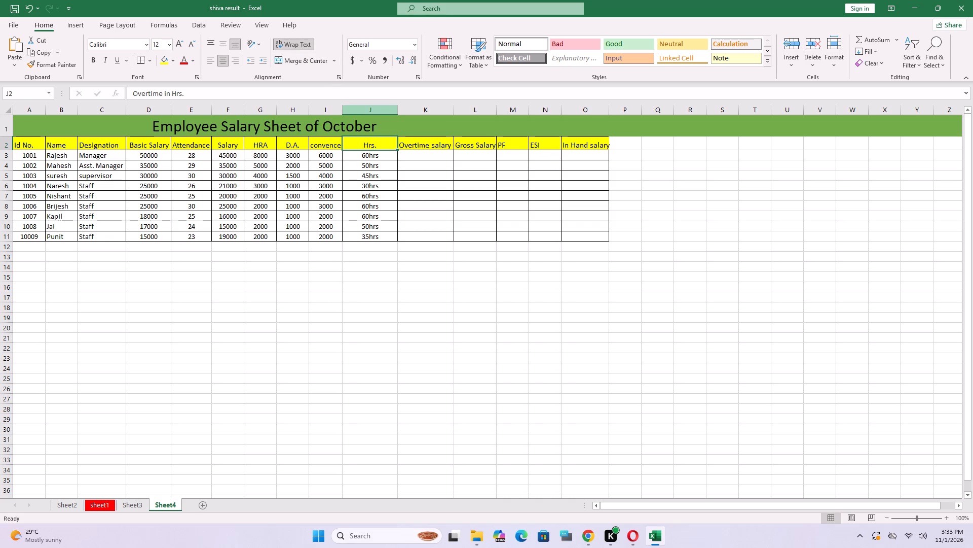
{"action": "left_click", "coordinate": [377, 148]}
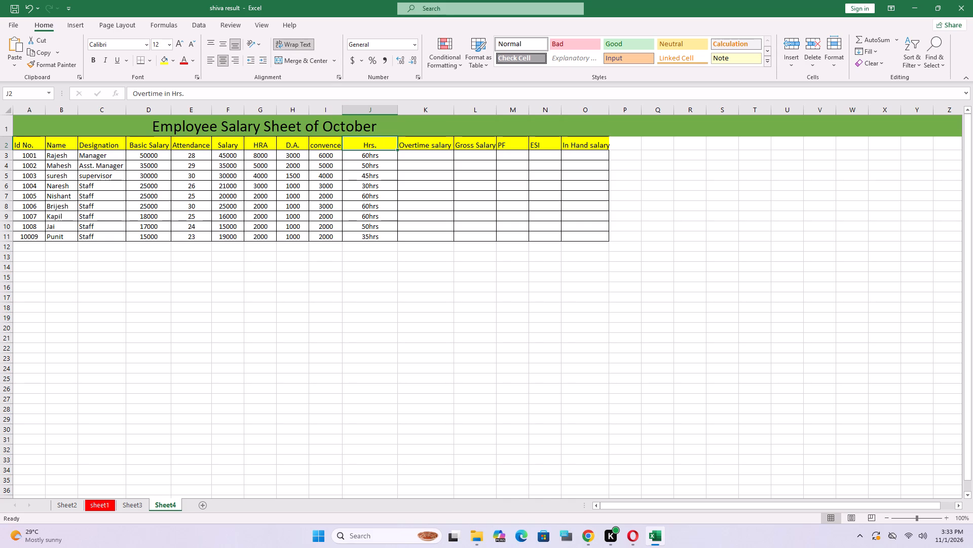
Narrow the "Overtime in Hrs." column.
{"action": "left_click", "coordinate": [393, 106]}
{"action": "left_click_drag", "start_coordinate": [396, 107], "coordinate": [389, 107]}
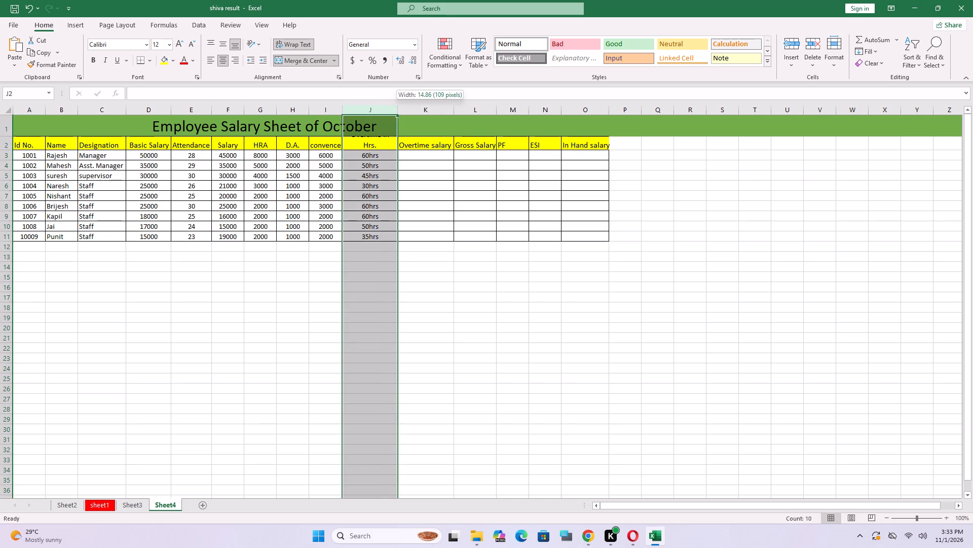
{"action": "left_click_drag", "start_coordinate": [389, 107], "coordinate": [383, 106]}
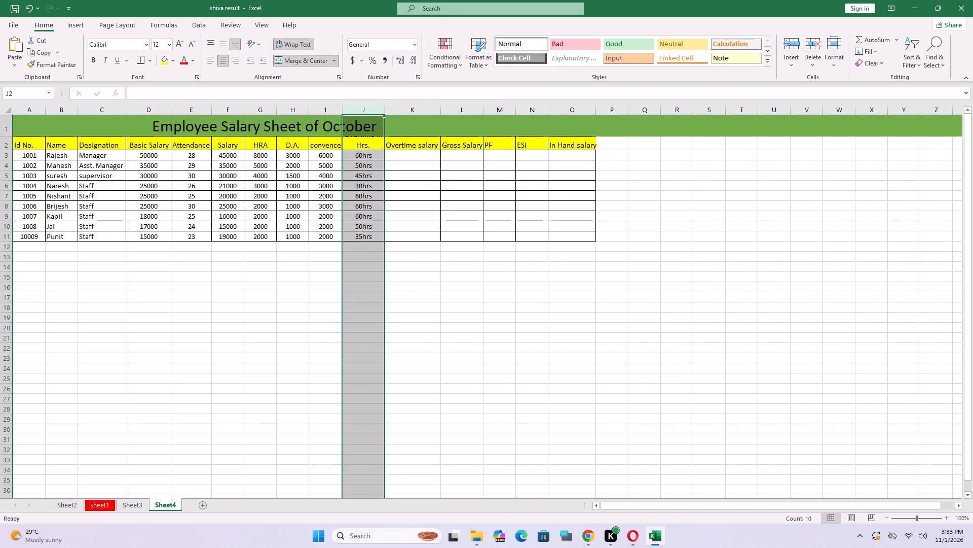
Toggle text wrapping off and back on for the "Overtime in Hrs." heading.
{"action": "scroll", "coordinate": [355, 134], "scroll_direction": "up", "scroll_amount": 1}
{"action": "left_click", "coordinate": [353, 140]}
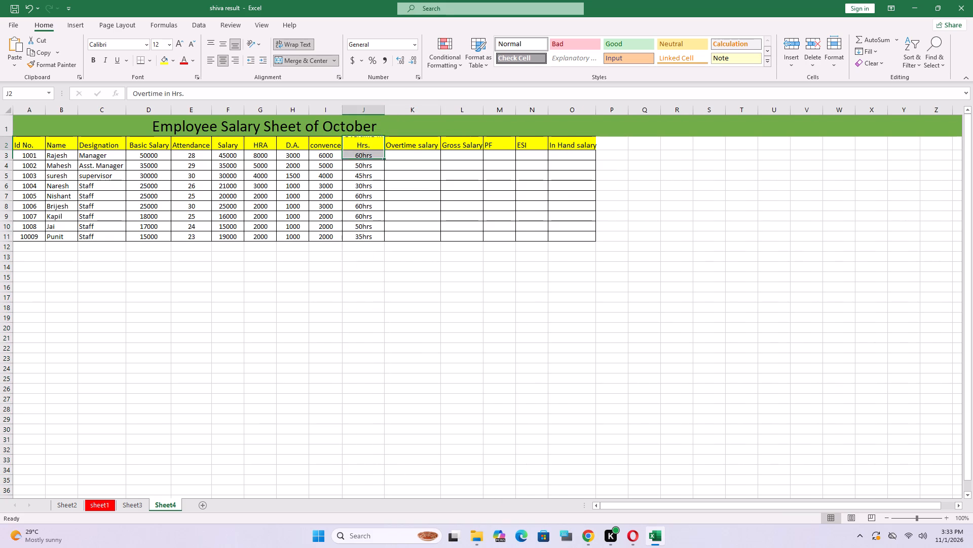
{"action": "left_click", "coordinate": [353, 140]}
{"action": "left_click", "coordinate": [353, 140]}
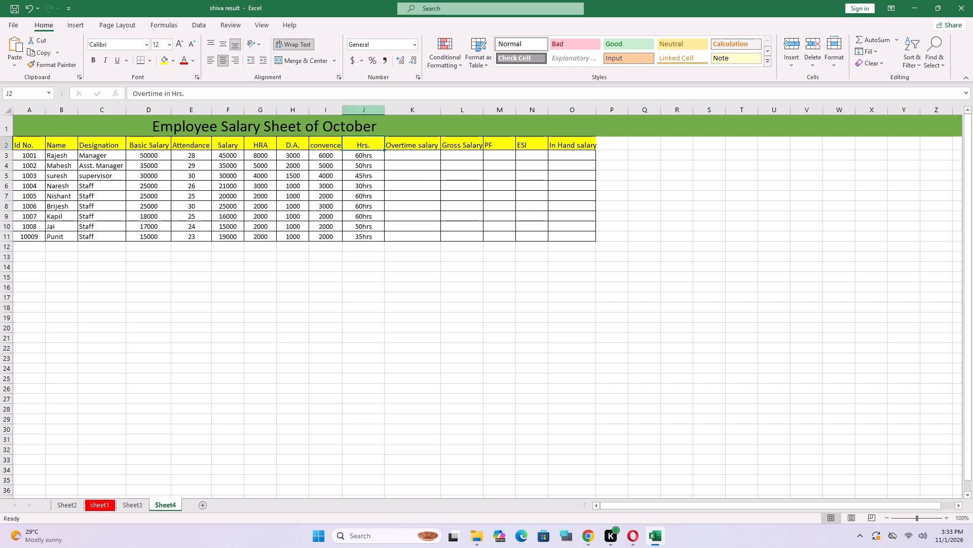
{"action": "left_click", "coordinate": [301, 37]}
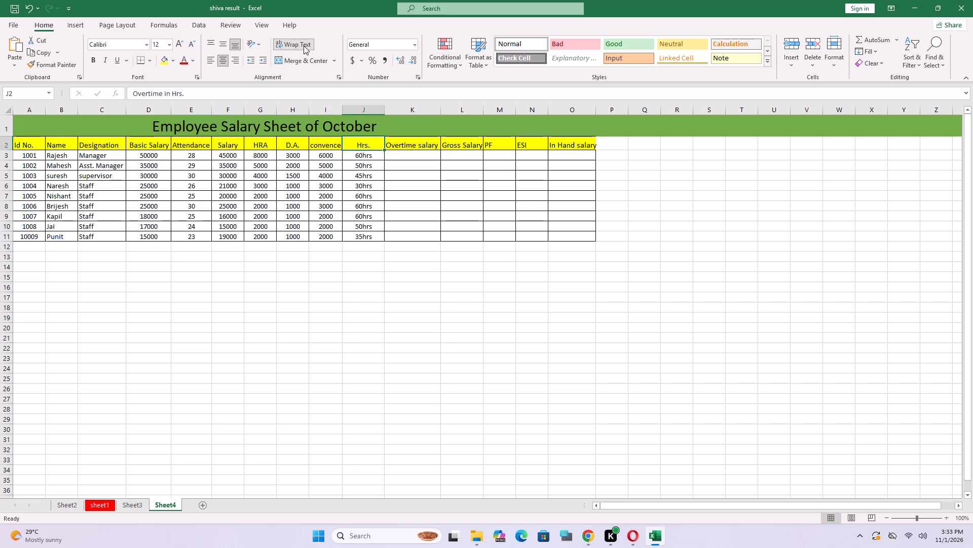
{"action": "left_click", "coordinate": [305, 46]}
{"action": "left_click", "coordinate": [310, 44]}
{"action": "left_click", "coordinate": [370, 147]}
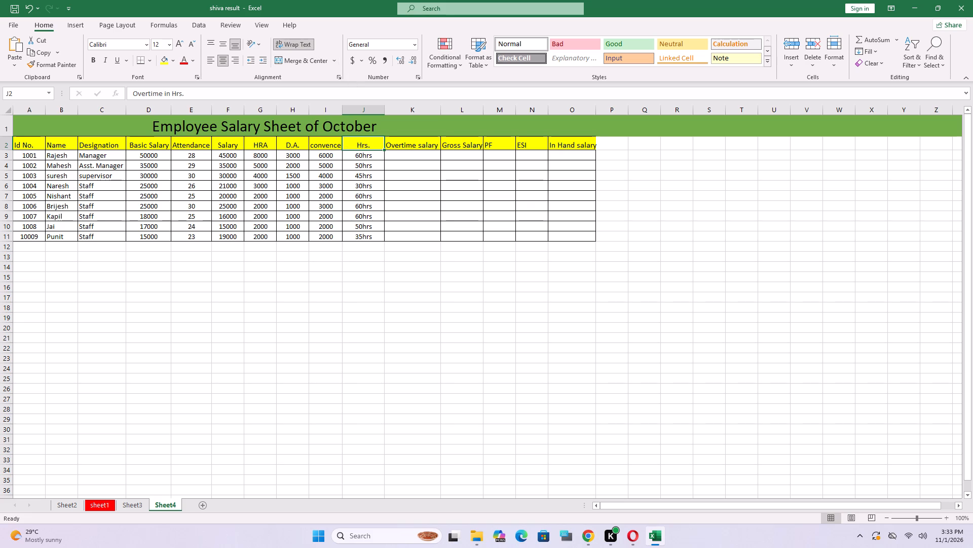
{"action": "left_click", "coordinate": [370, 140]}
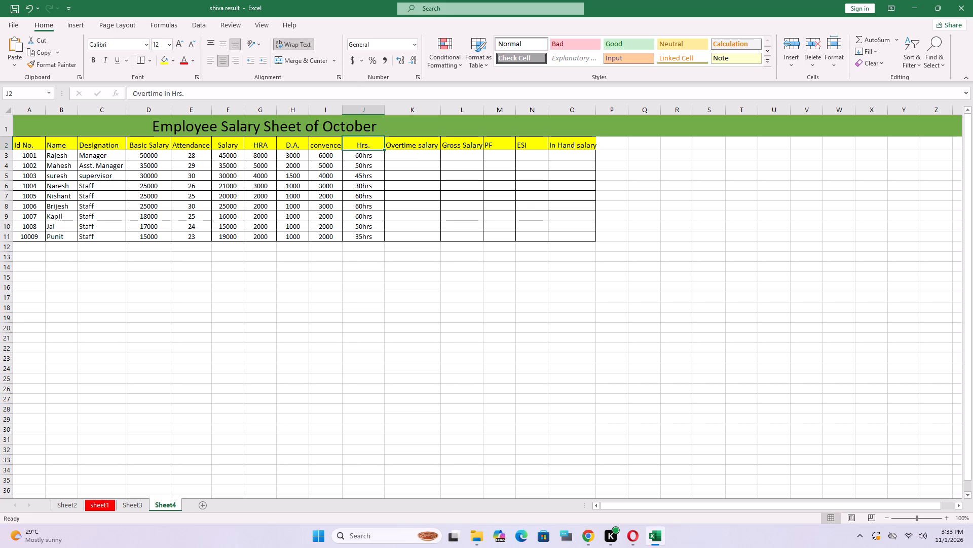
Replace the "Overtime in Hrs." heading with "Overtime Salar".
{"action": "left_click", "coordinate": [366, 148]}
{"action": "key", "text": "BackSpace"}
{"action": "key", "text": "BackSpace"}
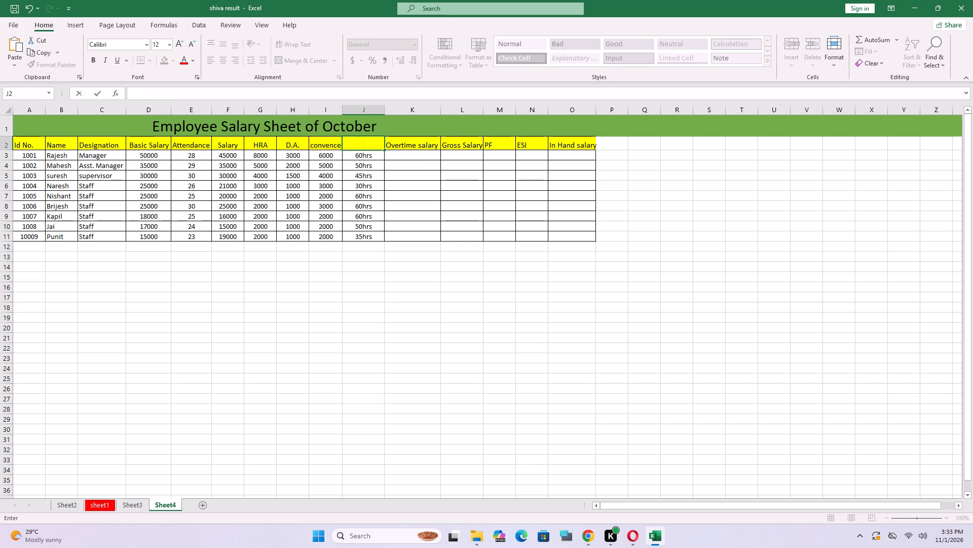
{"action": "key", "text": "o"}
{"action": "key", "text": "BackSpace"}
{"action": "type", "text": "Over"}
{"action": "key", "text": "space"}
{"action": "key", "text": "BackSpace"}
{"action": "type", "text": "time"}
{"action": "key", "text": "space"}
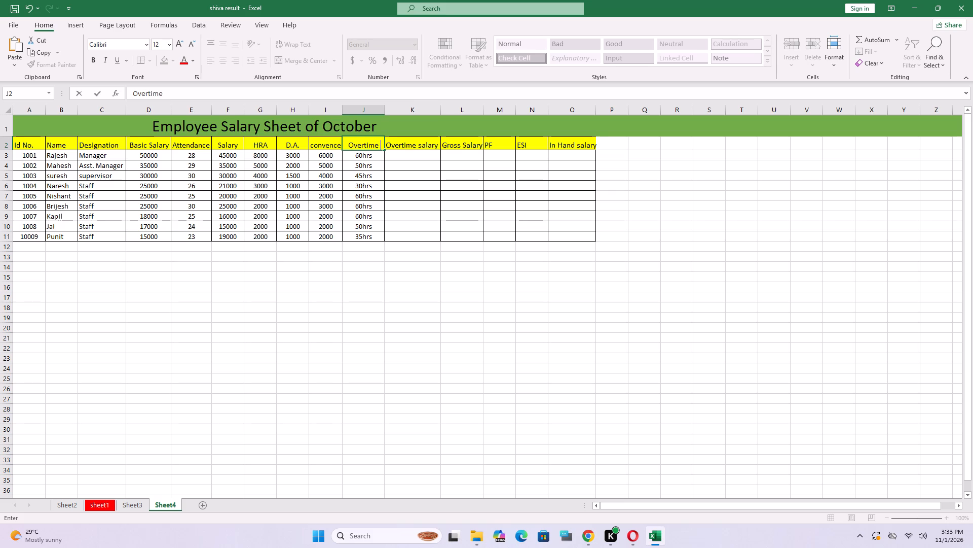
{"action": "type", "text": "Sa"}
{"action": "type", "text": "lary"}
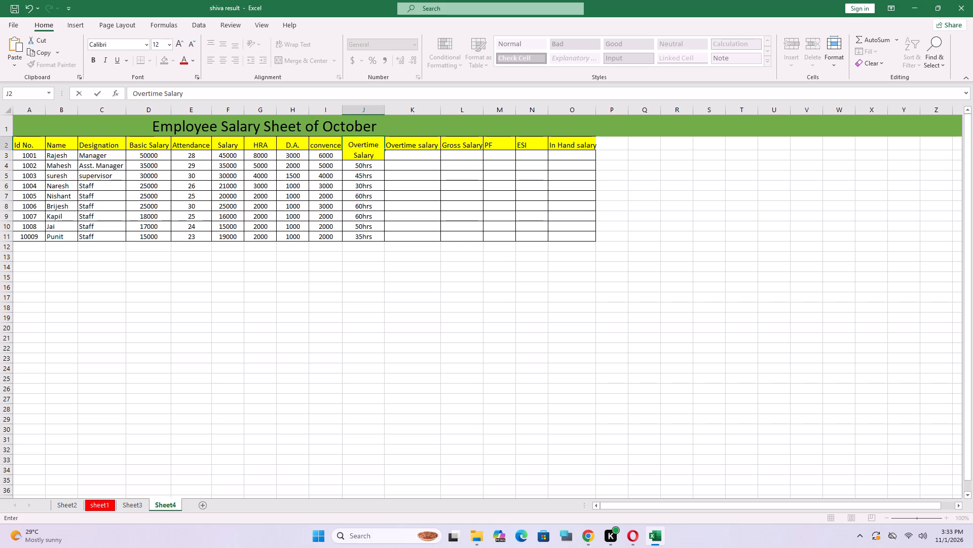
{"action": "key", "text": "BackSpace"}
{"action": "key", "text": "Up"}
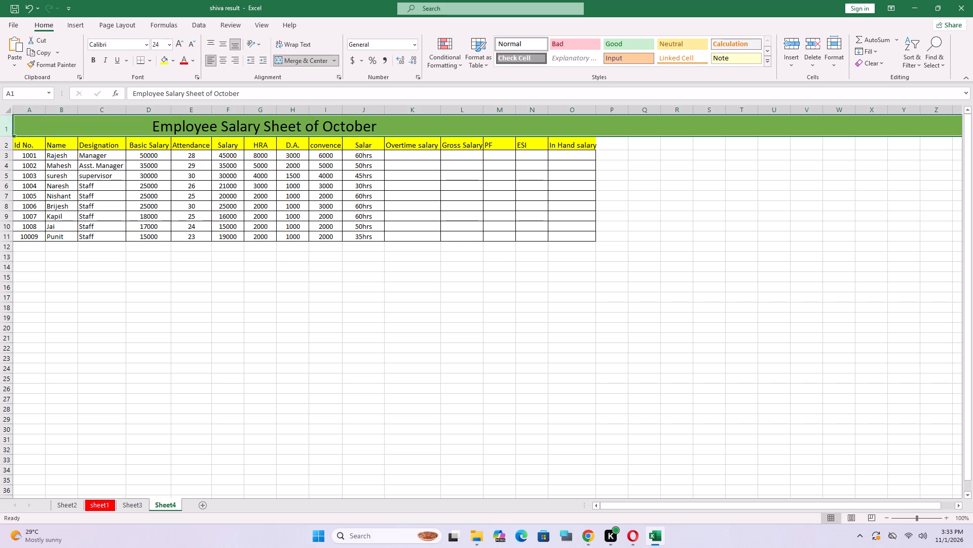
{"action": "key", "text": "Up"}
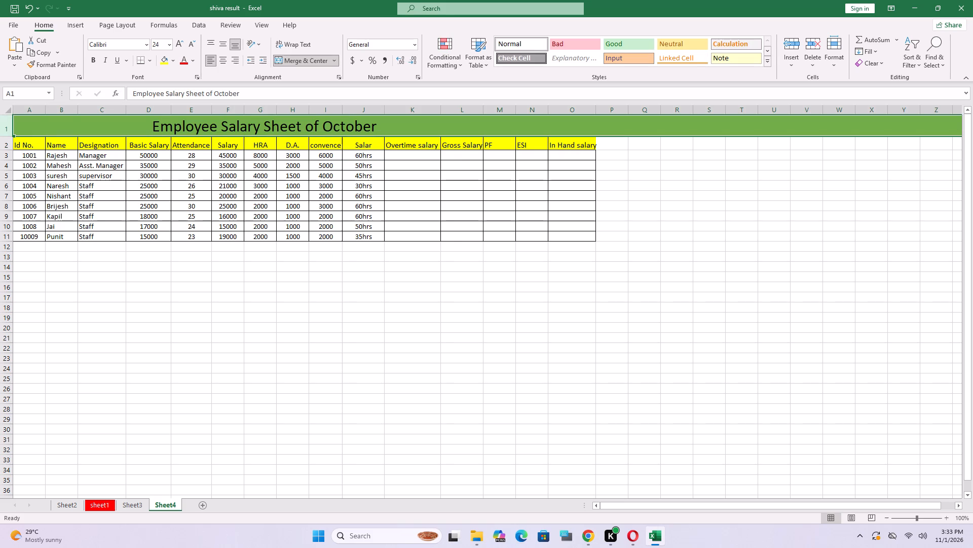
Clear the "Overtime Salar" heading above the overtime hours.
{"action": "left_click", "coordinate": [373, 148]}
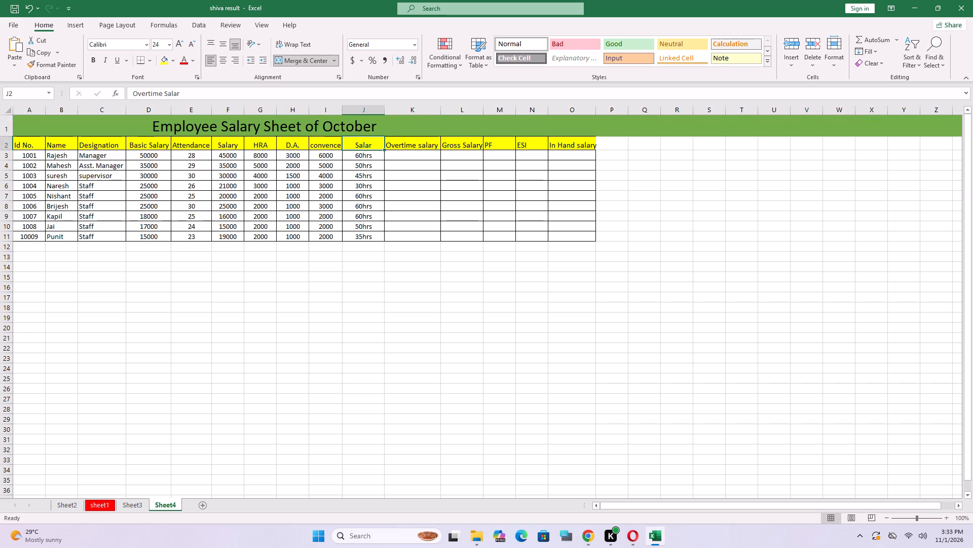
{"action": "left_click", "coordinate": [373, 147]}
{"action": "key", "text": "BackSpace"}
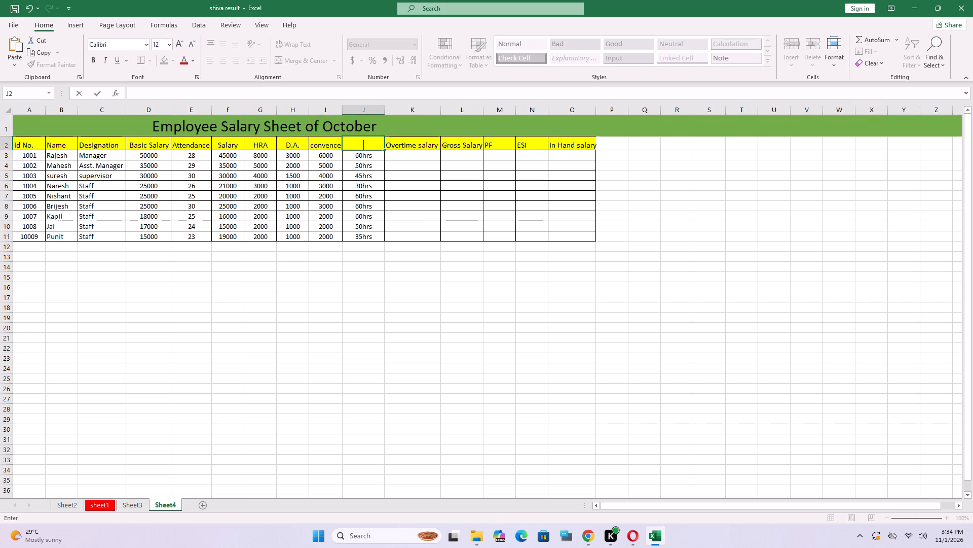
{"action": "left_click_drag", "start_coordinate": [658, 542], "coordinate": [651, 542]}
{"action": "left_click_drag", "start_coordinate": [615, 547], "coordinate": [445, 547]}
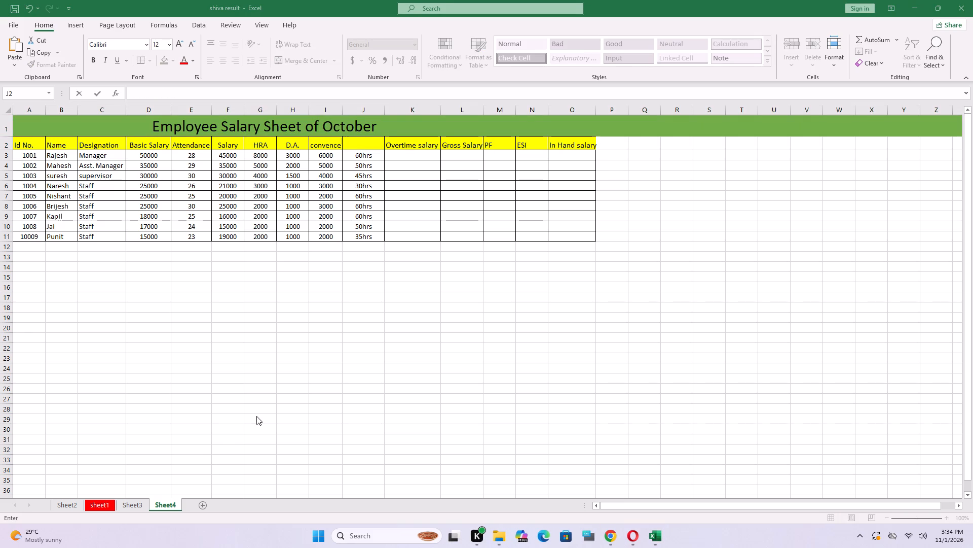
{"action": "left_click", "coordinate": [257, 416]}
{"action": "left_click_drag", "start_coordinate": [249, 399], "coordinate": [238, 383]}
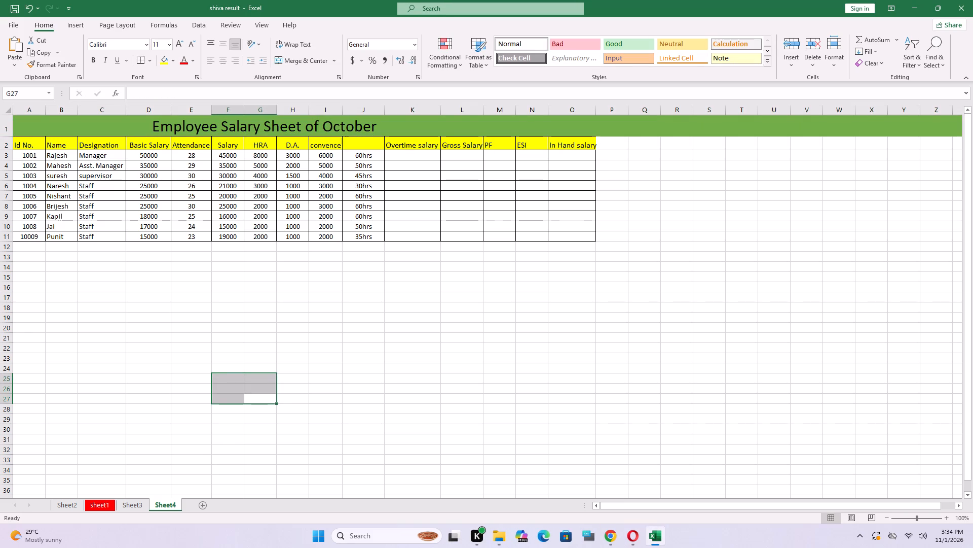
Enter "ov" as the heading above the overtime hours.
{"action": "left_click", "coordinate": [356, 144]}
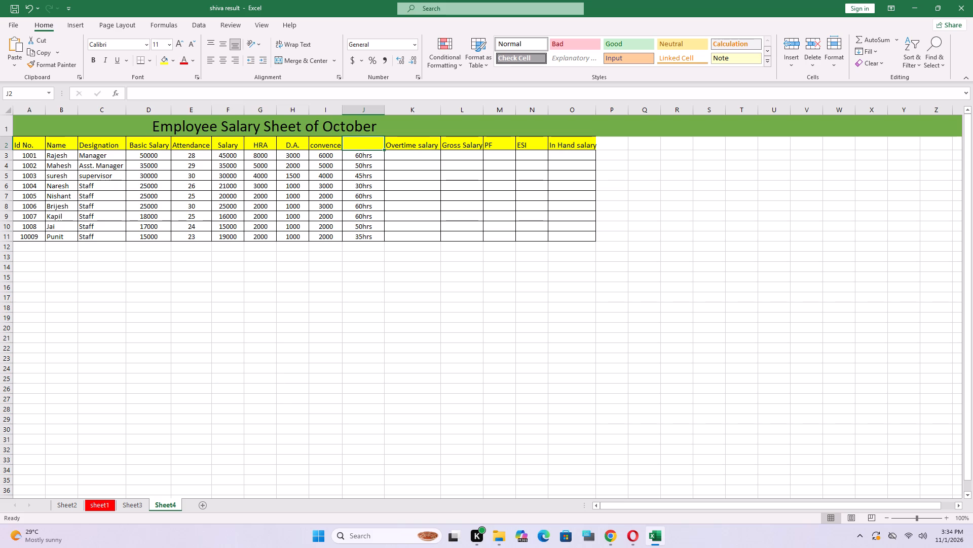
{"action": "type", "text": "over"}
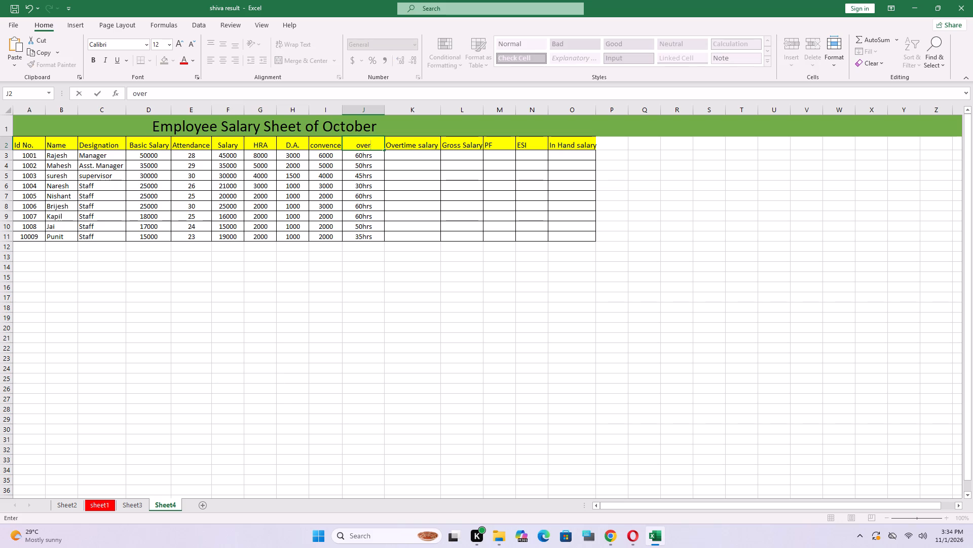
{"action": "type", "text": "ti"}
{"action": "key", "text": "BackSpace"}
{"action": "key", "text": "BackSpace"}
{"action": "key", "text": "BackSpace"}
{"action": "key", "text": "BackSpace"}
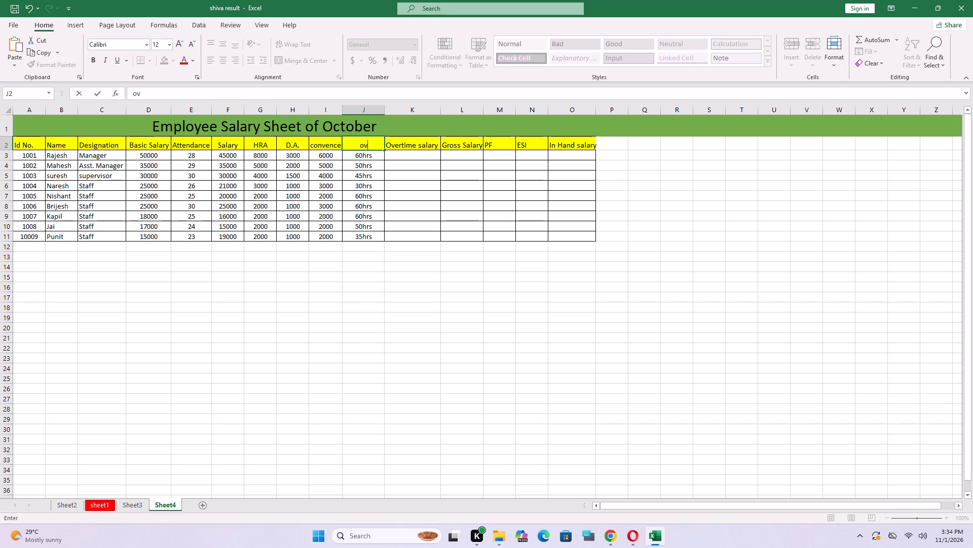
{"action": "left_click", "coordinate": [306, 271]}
Replace the heading above the overtime hours with "Overtime Salary".
{"action": "left_click", "coordinate": [371, 141]}
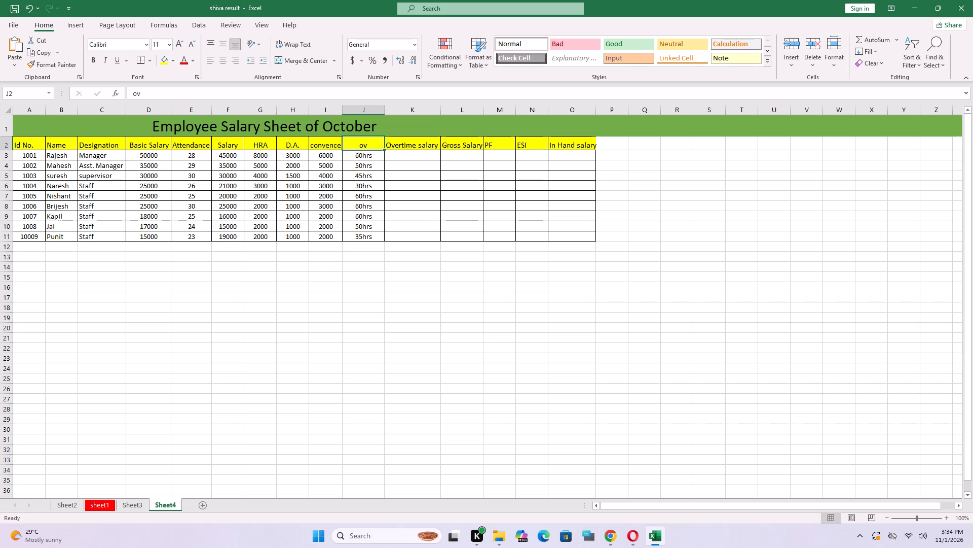
{"action": "key", "text": "BackSpace"}
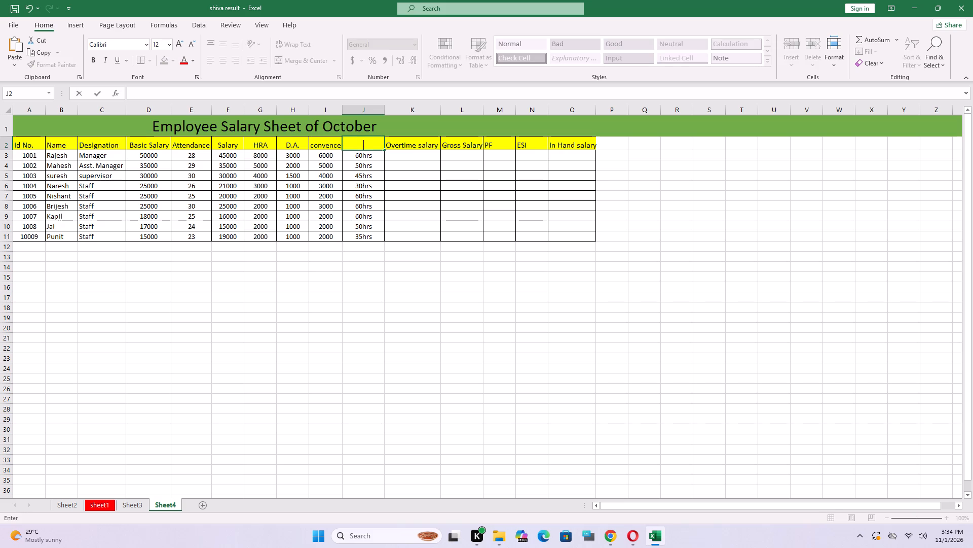
{"action": "type", "text": "Over"}
{"action": "type", "text": "time"}
{"action": "key", "text": "space"}
{"action": "type", "text": "Sa"}
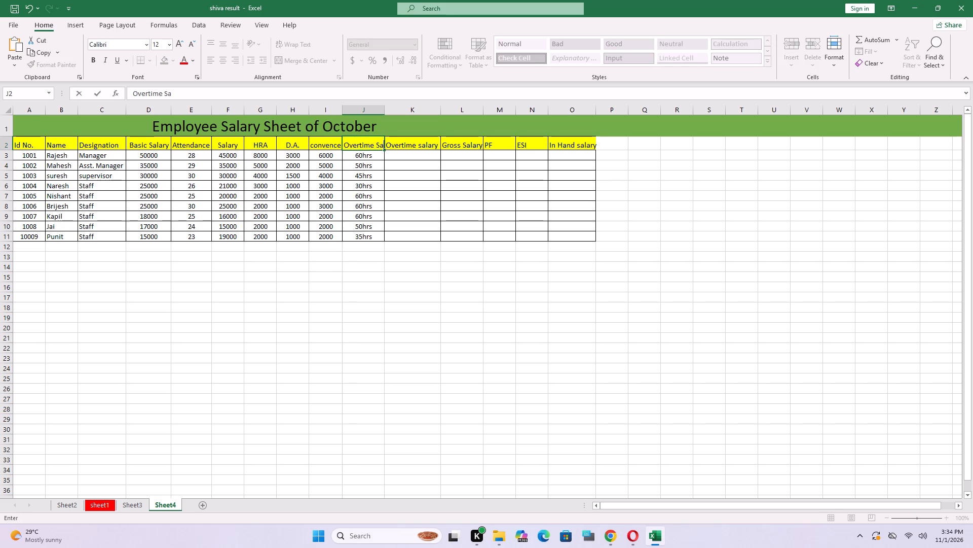
{"action": "type", "text": "lary"}
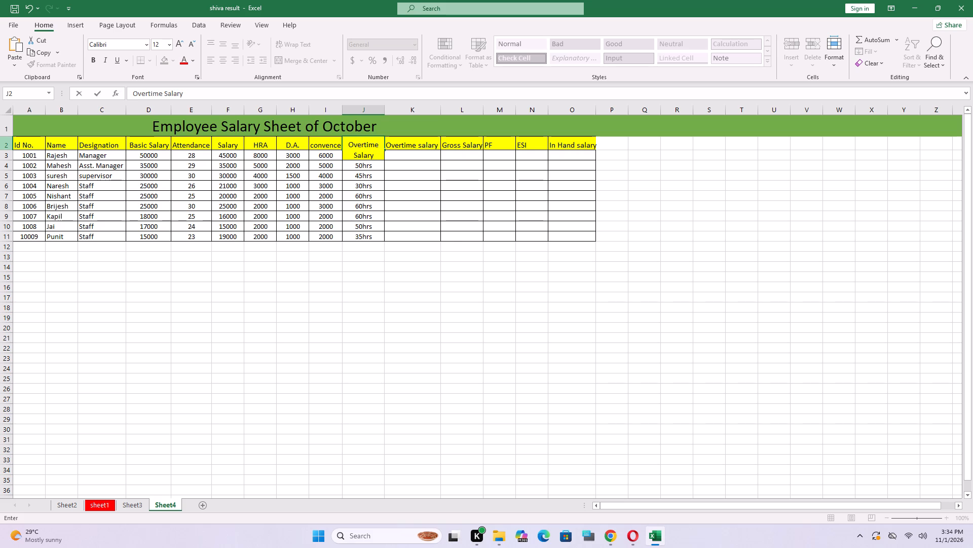
Align all the headings in row 2 to the top of their cells.
{"action": "left_click_drag", "start_coordinate": [10, 144], "coordinate": [48, 146]}
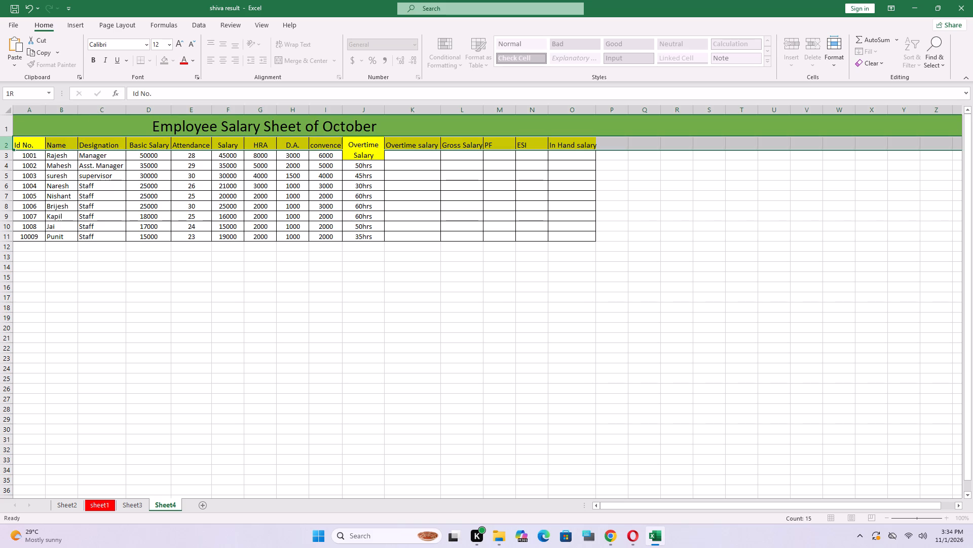
{"action": "left_click_drag", "start_coordinate": [48, 146], "coordinate": [517, 142]}
{"action": "left_click_drag", "start_coordinate": [517, 142], "coordinate": [529, 142]}
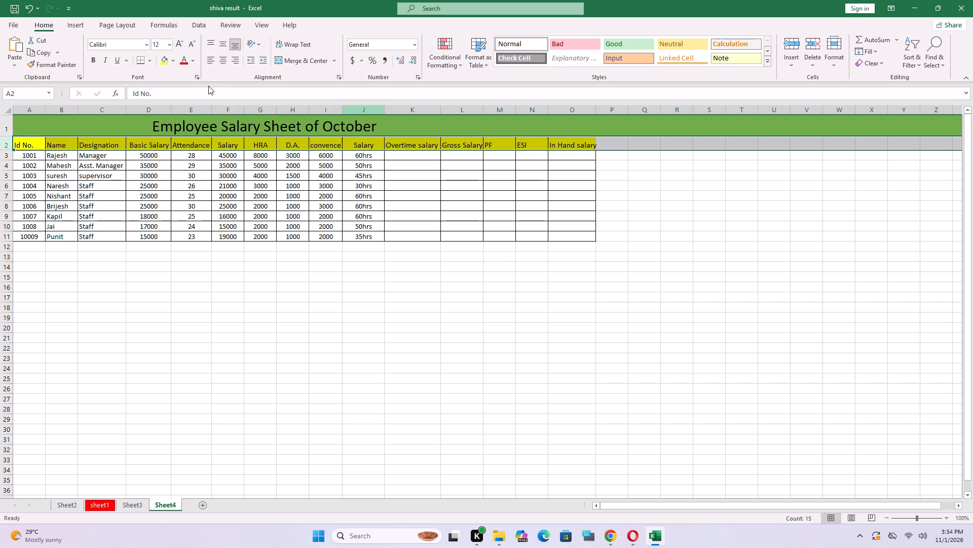
{"action": "left_click", "coordinate": [214, 45]}
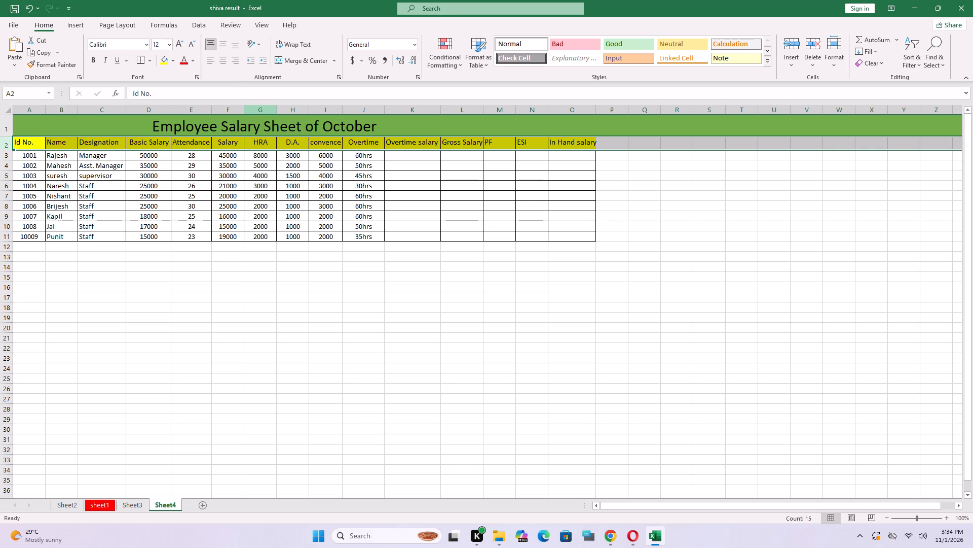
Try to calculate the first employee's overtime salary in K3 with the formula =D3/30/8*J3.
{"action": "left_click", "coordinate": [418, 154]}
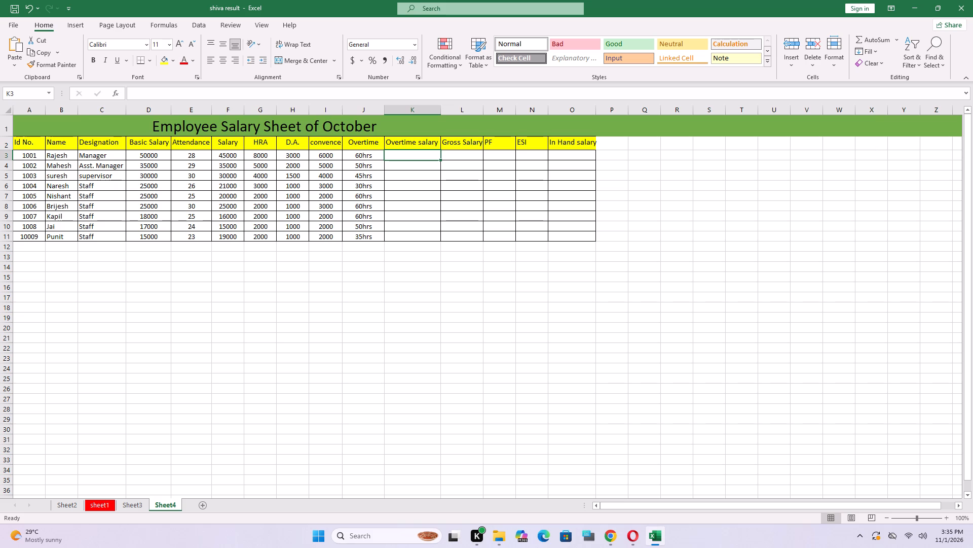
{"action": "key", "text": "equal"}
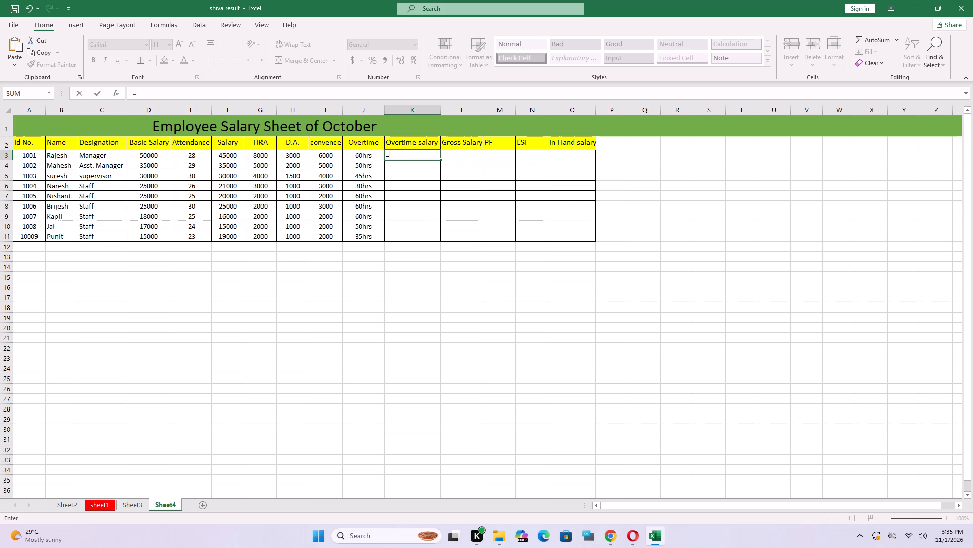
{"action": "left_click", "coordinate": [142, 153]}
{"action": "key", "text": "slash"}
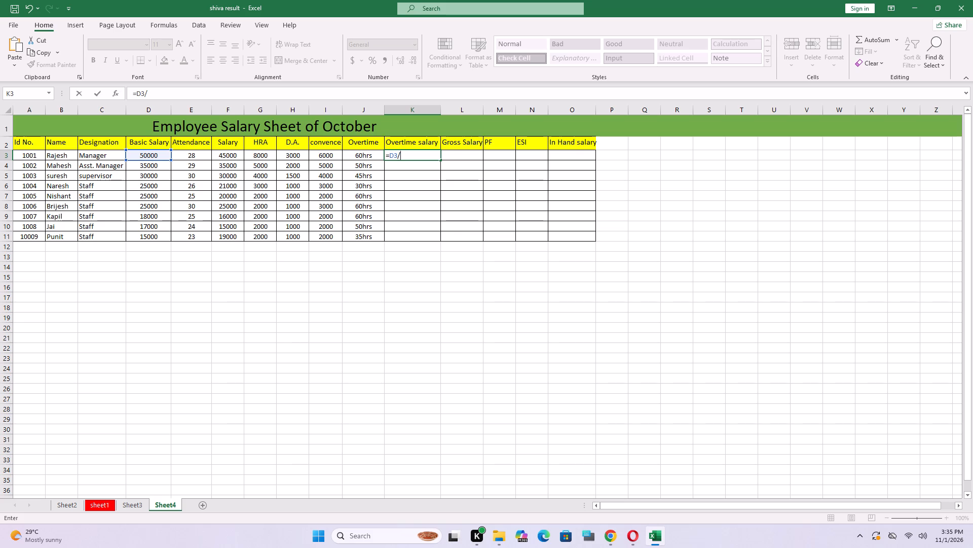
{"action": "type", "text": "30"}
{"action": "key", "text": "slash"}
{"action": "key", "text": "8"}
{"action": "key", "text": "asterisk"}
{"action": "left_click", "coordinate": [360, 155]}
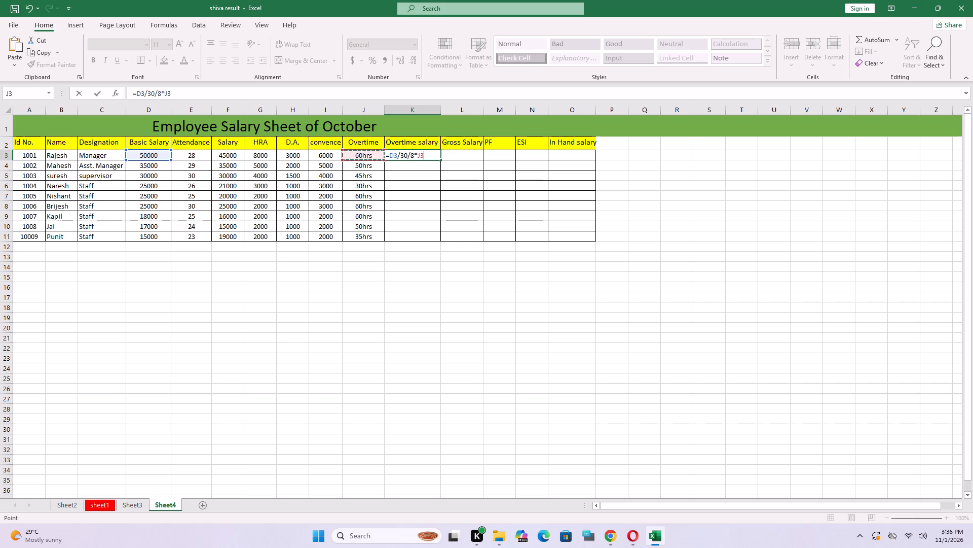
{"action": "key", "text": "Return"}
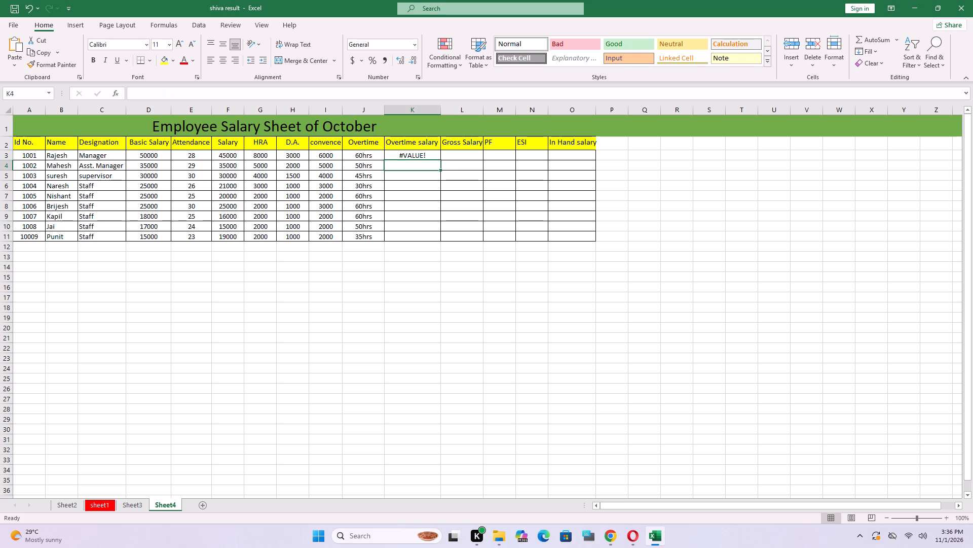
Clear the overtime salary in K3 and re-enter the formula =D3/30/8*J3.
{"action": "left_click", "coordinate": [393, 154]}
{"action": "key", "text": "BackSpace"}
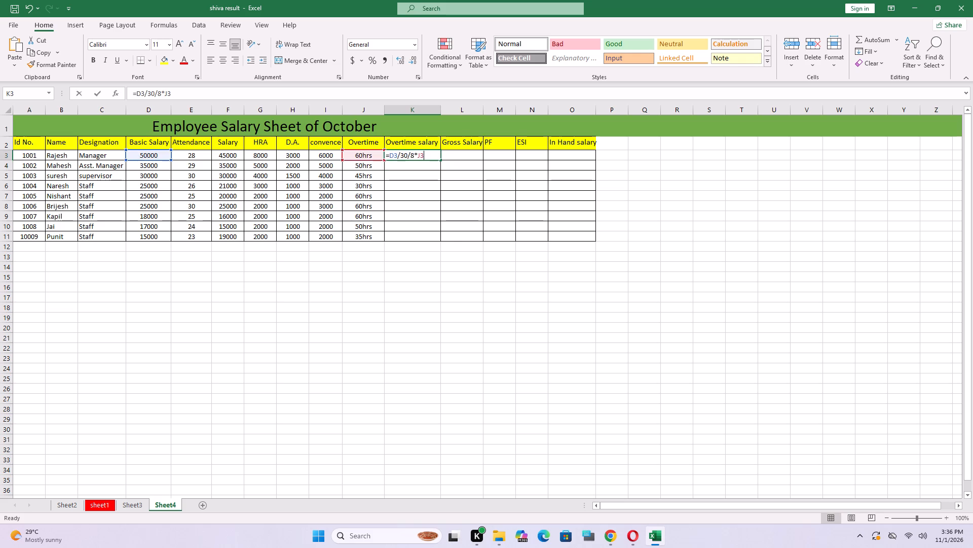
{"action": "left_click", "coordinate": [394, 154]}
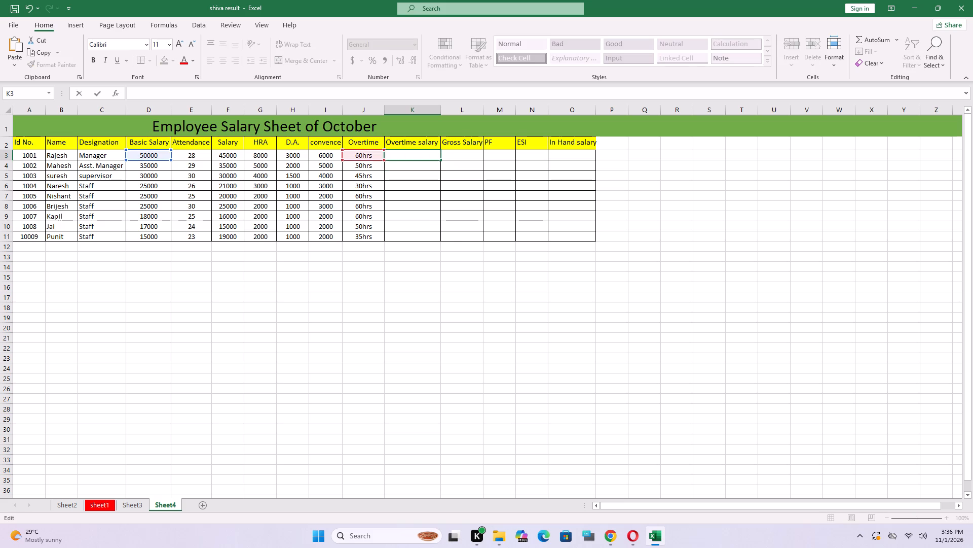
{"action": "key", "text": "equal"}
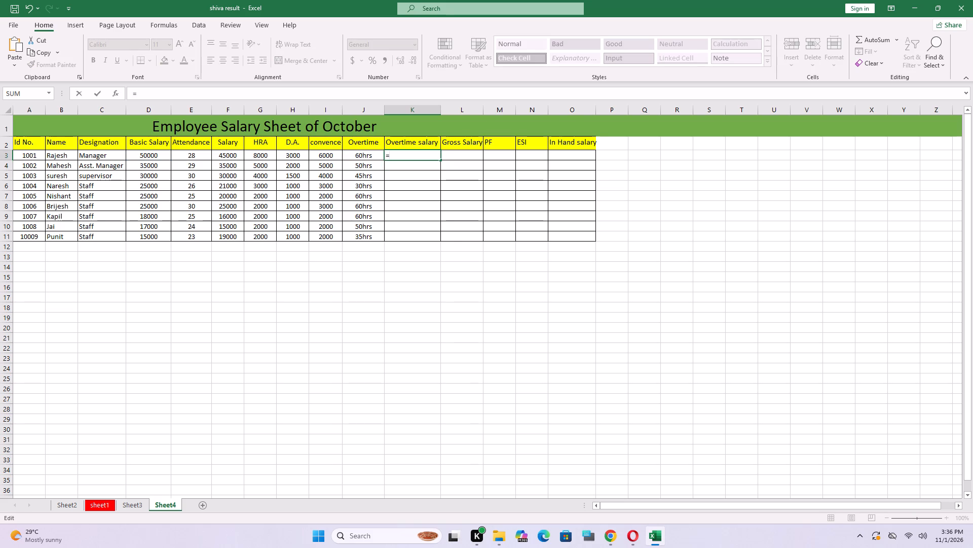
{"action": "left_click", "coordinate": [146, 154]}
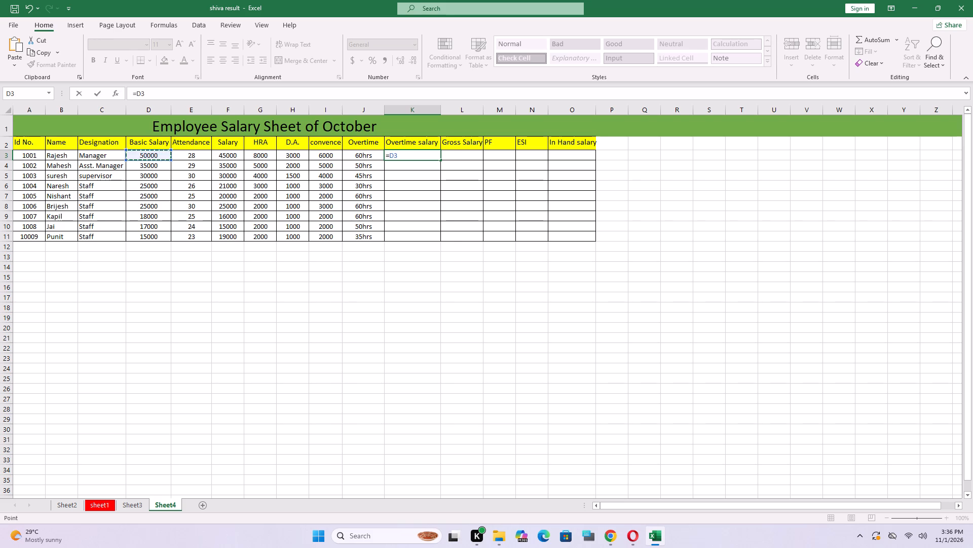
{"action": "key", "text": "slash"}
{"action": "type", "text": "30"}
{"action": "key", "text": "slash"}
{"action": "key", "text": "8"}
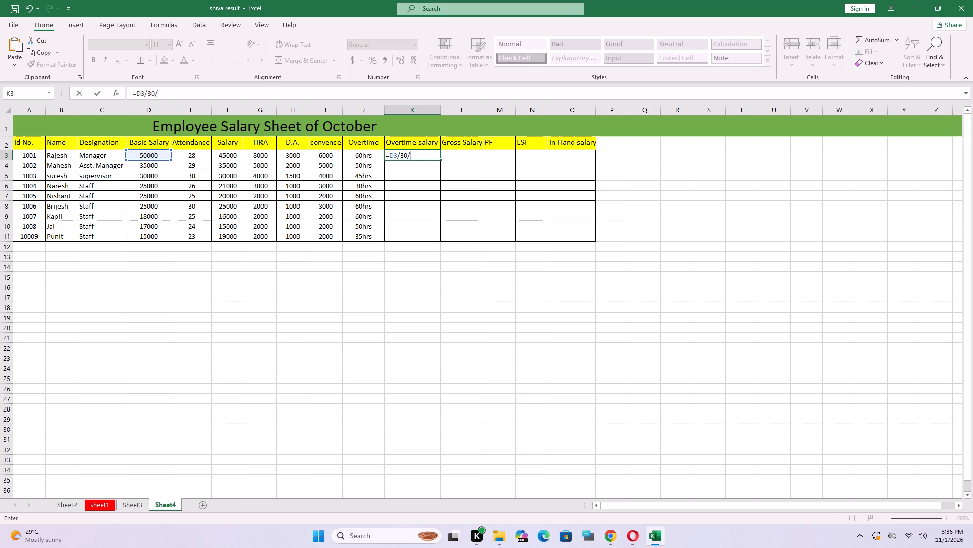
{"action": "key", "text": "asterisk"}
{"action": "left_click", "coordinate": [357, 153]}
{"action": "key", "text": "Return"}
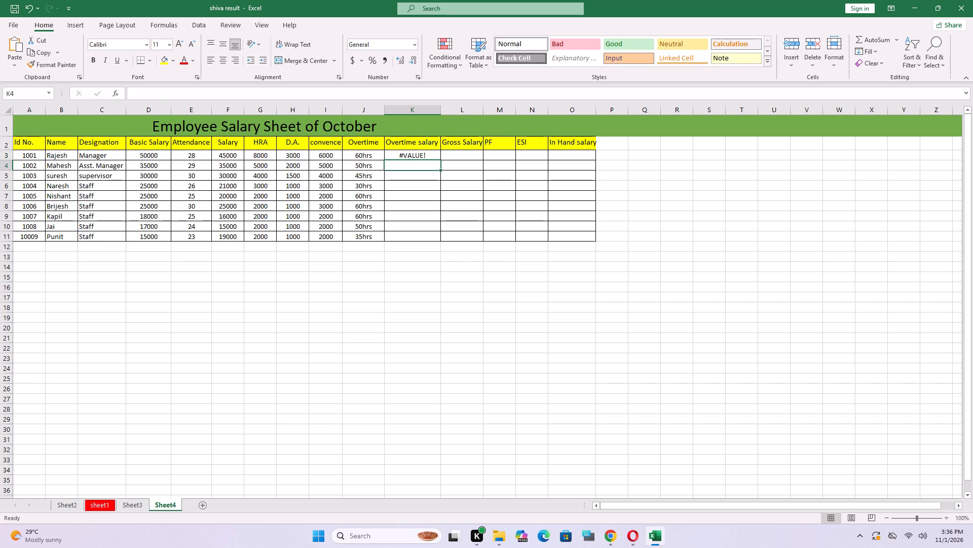
Replace the overtime salary formula in K3 with =D3/30/8*60, using the overtime hours as a plain number.
{"action": "left_click", "coordinate": [422, 155]}
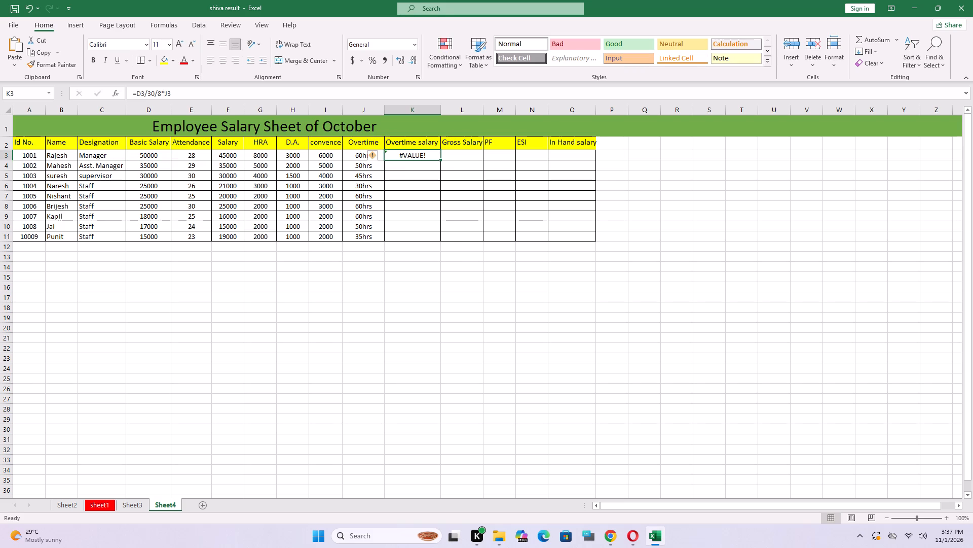
{"action": "key", "text": "BackSpace"}
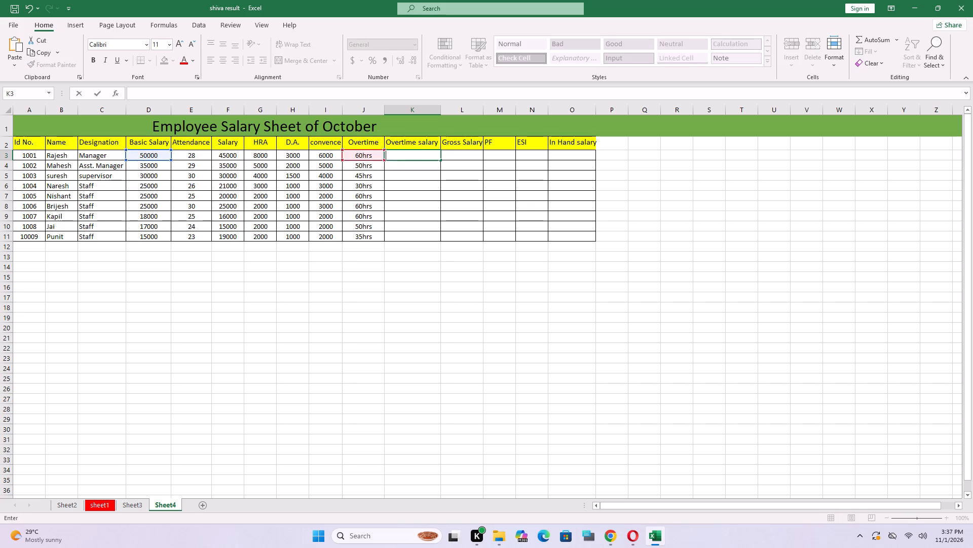
{"action": "left_click", "coordinate": [408, 156]}
{"action": "key", "text": "equal"}
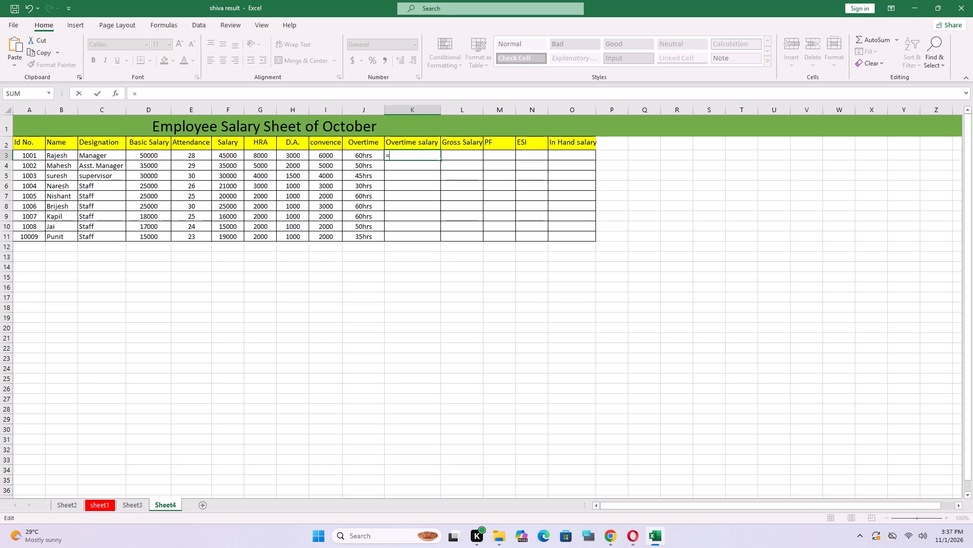
{"action": "left_click", "coordinate": [143, 155]}
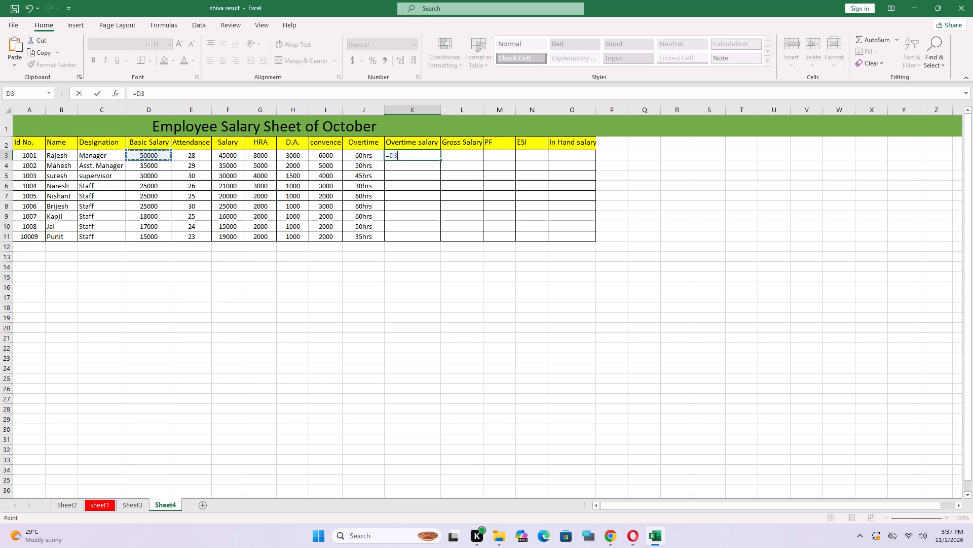
{"action": "key", "text": "slash"}
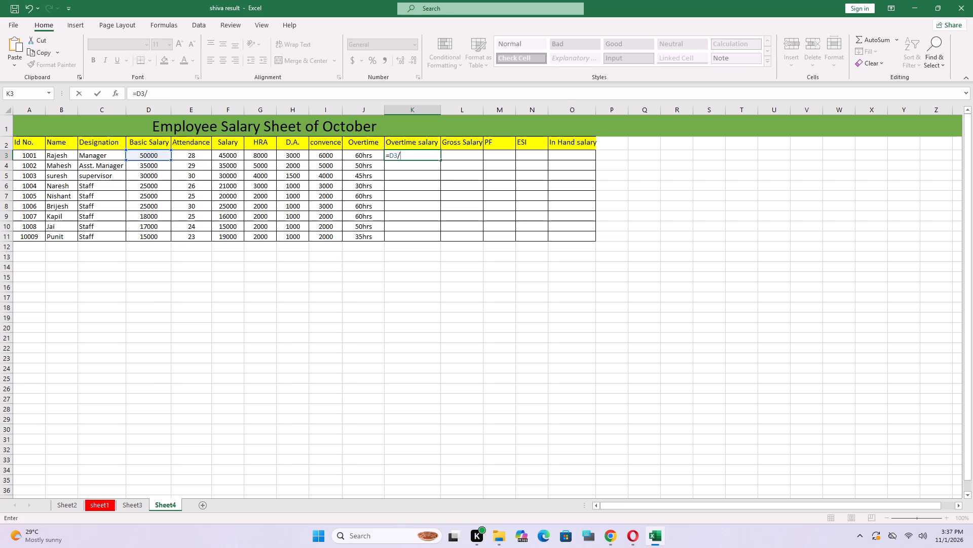
{"action": "key", "text": "3"}
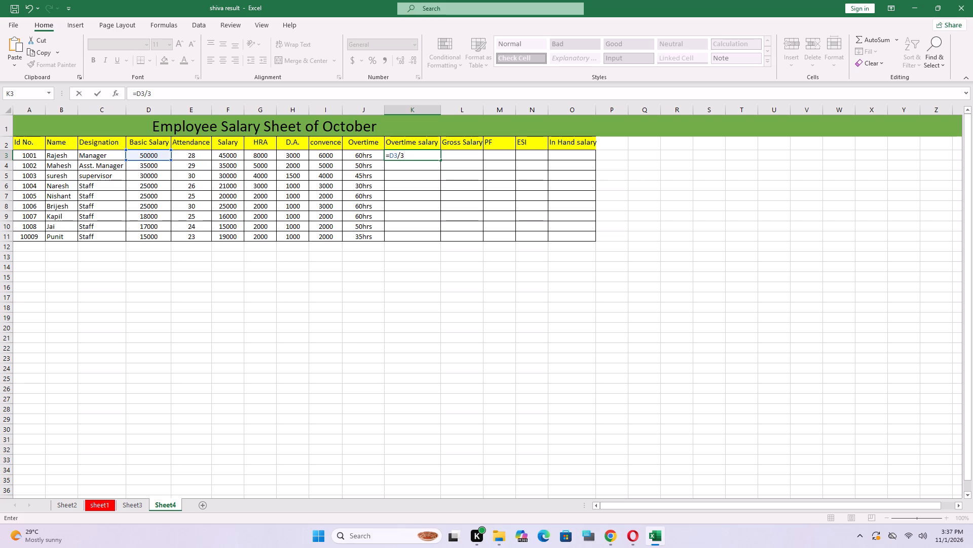
{"action": "key", "text": "0"}
{"action": "key", "text": "slash"}
{"action": "key", "text": "8"}
{"action": "key", "text": "asterisk"}
{"action": "key", "text": "6"}
{"action": "key", "text": "0"}
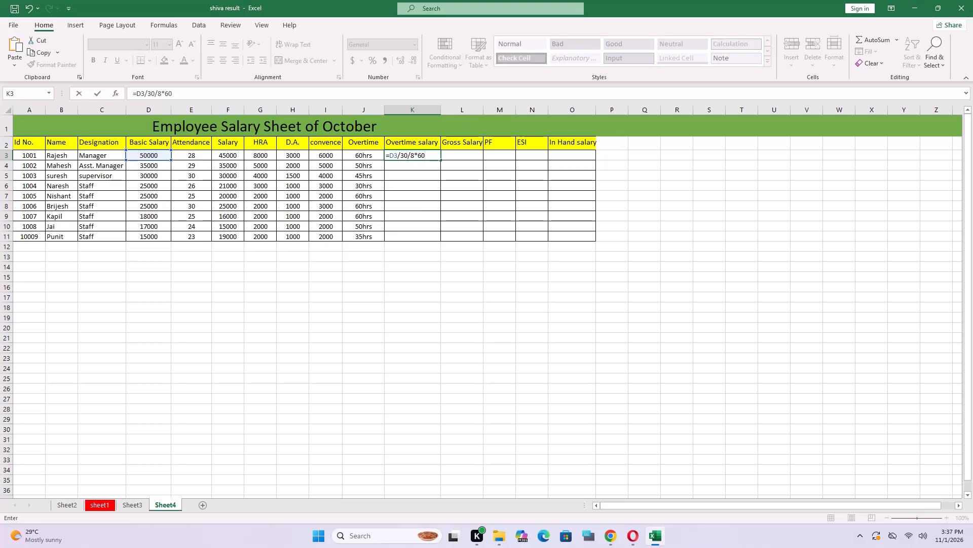
{"action": "key", "text": "Return"}
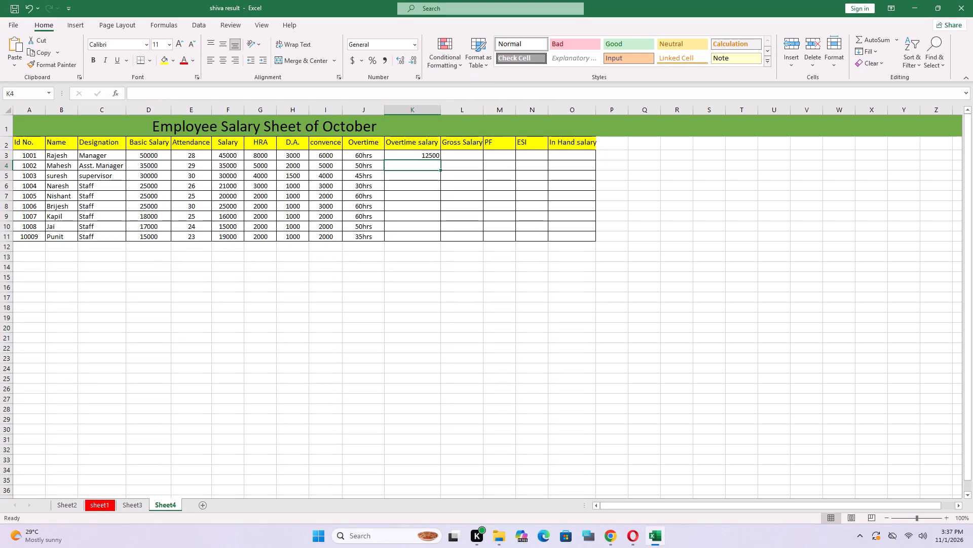
Fill the overtime salary formula from K3 down to K11 and centre the values horizontally.
{"action": "left_click", "coordinate": [426, 152]}
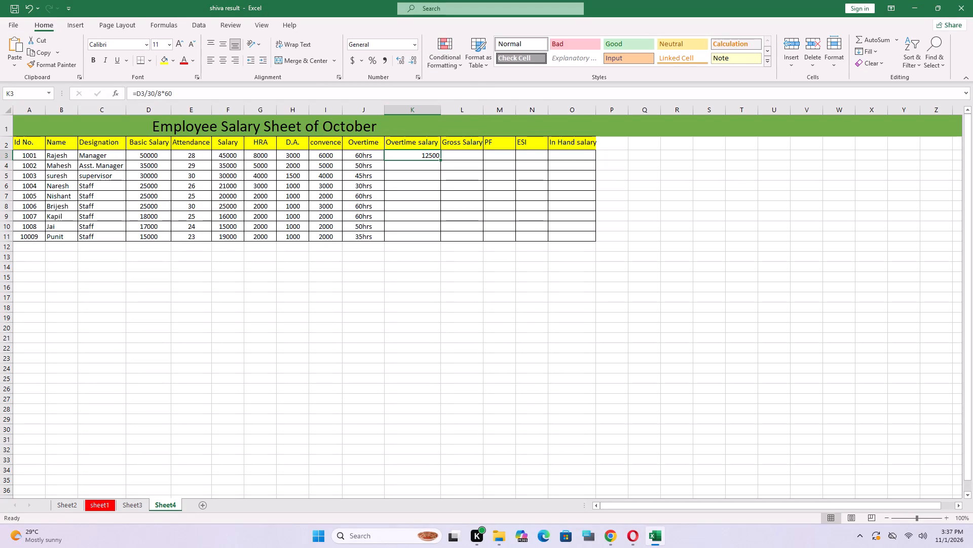
{"action": "left_click_drag", "start_coordinate": [439, 160], "coordinate": [442, 238]}
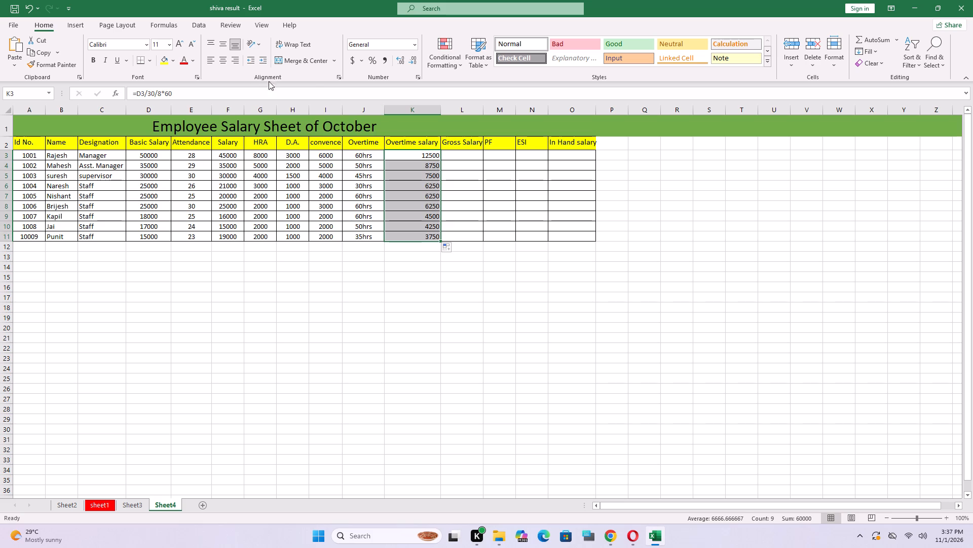
{"action": "left_click", "coordinate": [222, 58]}
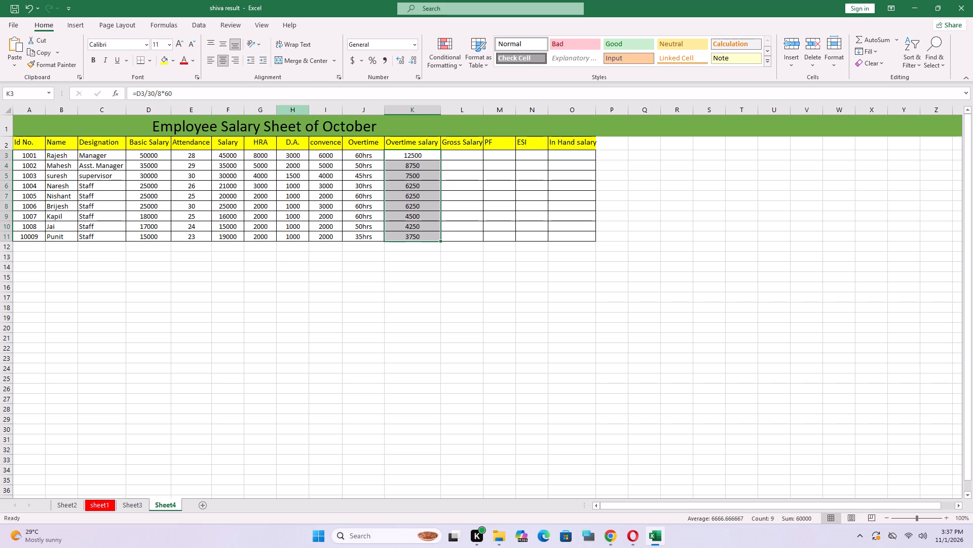
Select the first employee's Gross Salary cell, L3.
{"action": "left_click", "coordinate": [461, 156]}
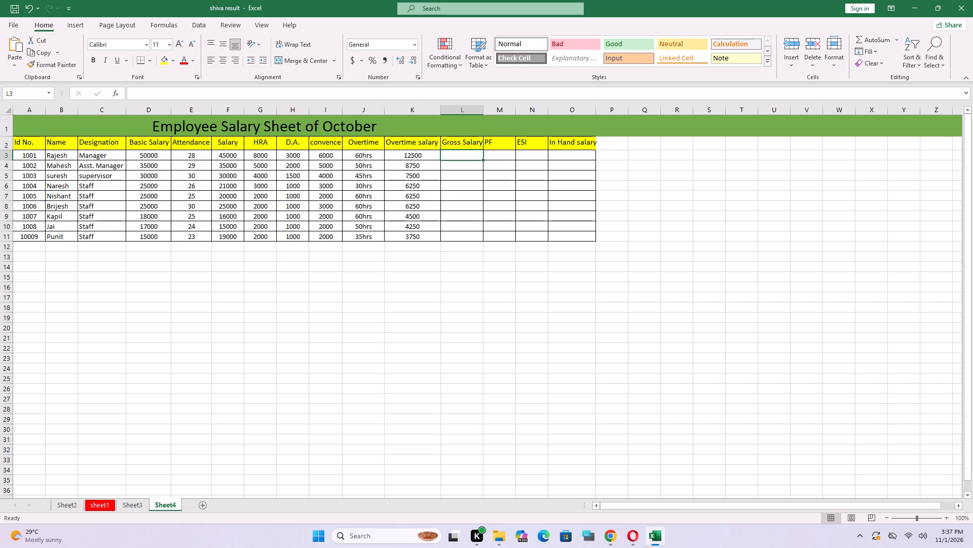
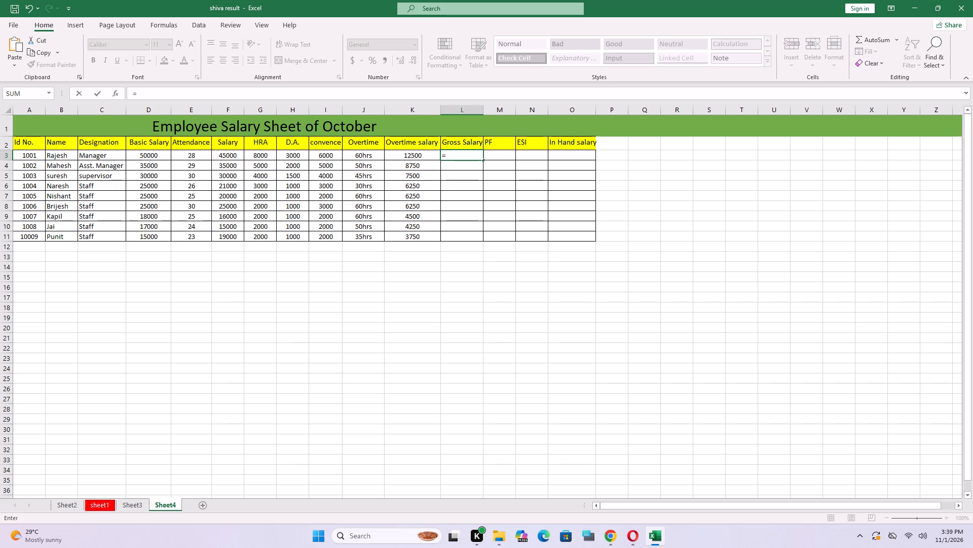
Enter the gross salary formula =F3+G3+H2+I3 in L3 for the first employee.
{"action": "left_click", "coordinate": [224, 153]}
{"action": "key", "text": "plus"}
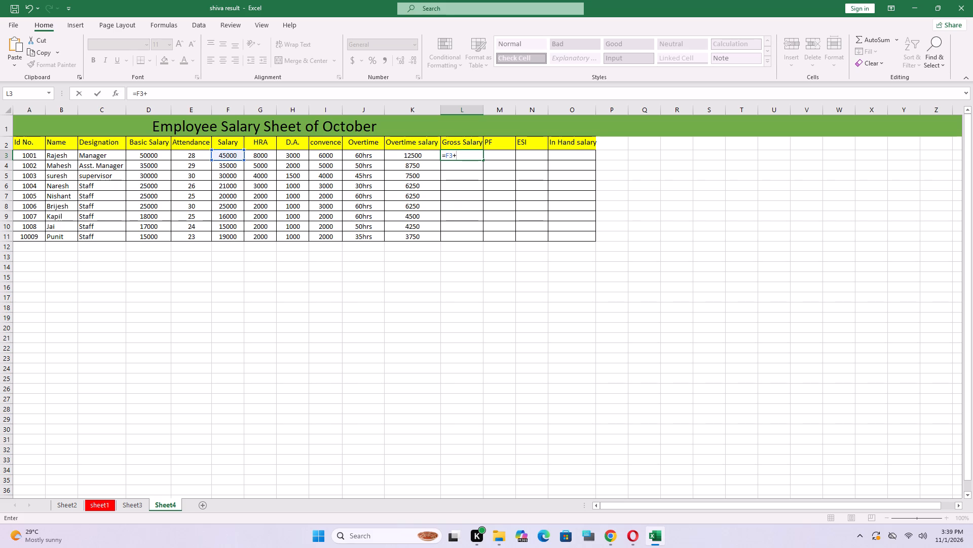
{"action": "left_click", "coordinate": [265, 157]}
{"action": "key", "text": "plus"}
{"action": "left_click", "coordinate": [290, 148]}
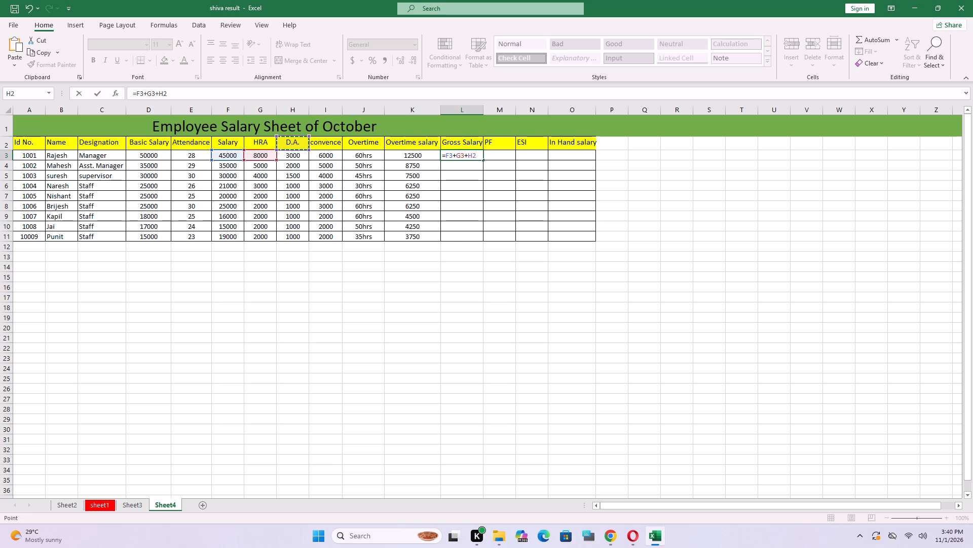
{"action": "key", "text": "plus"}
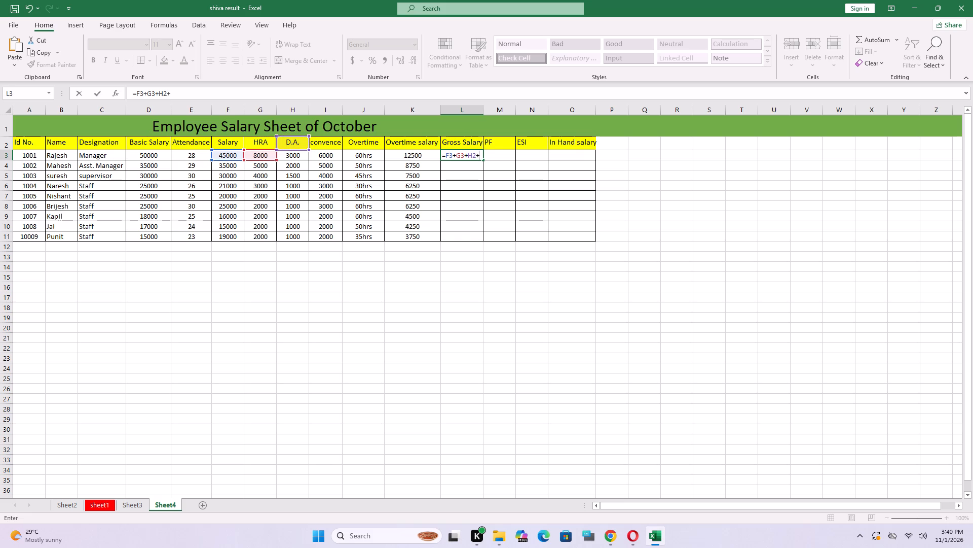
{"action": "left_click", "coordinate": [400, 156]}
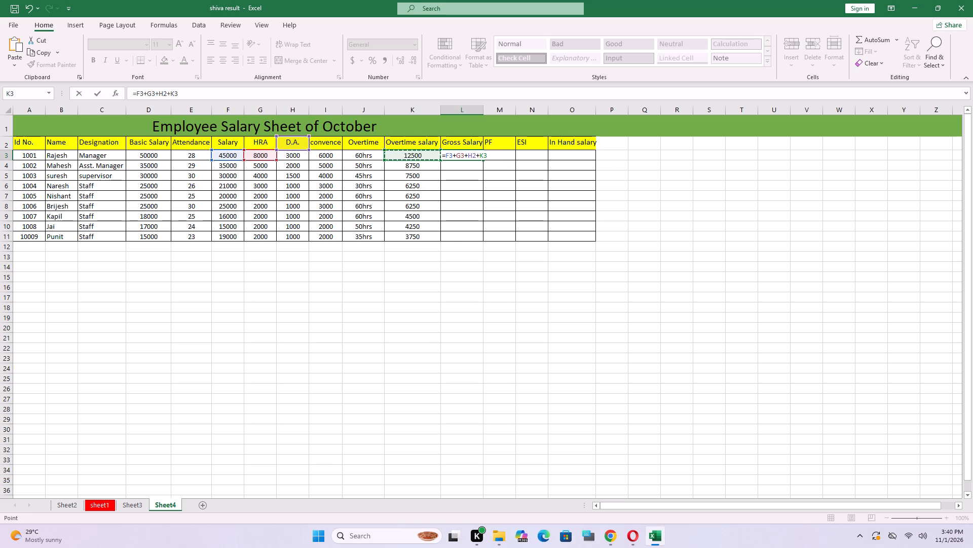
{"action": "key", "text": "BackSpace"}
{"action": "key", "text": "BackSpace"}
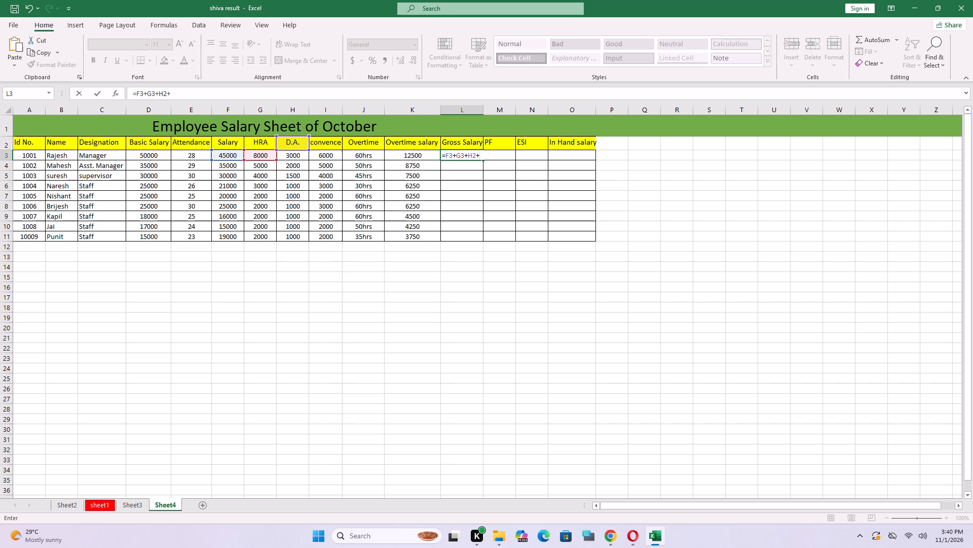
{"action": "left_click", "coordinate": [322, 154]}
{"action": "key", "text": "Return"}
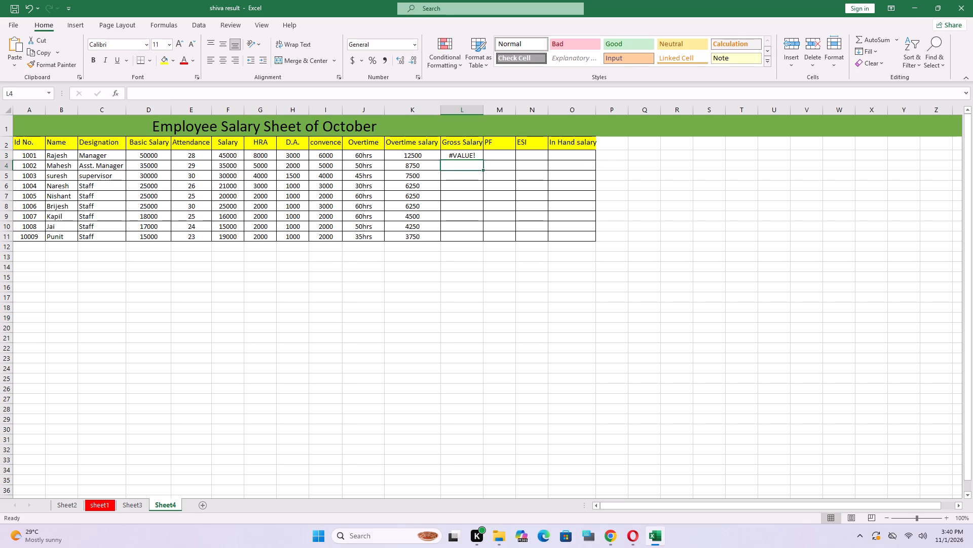
Replace the gross salary formula in L3 with =F3+G3+H3+I3+K3, adding salary, HRA, D.A., convence and overtime salary.
{"action": "left_click", "coordinate": [460, 156]}
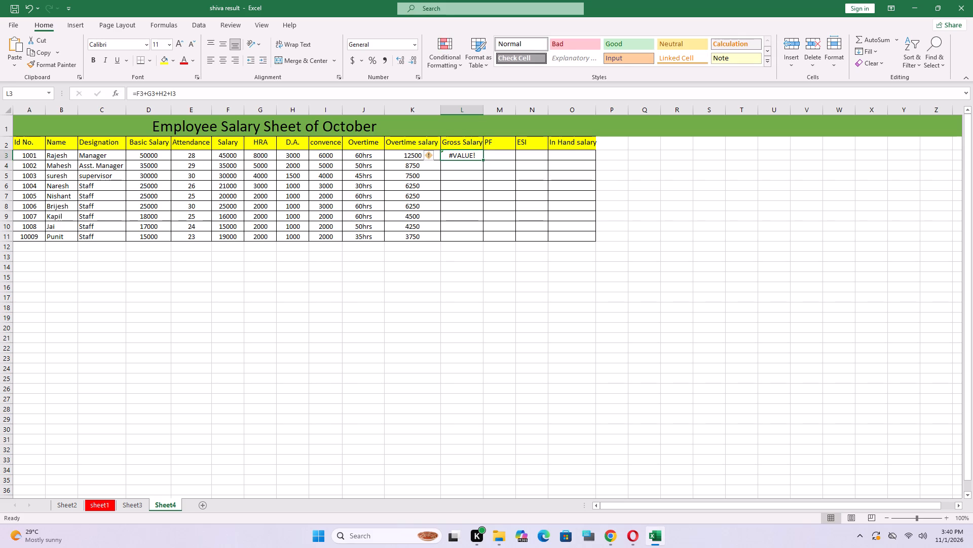
{"action": "key", "text": "BackSpace"}
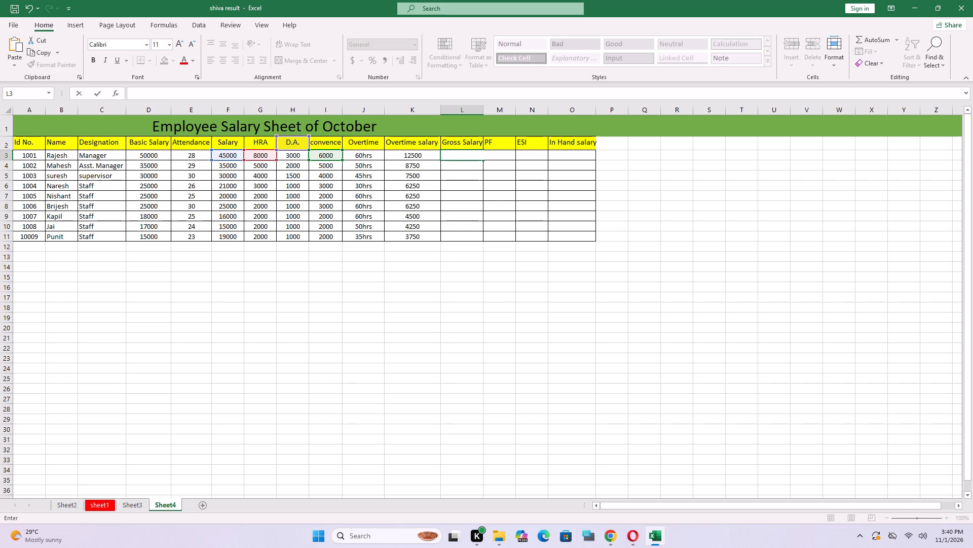
{"action": "key", "text": "equal"}
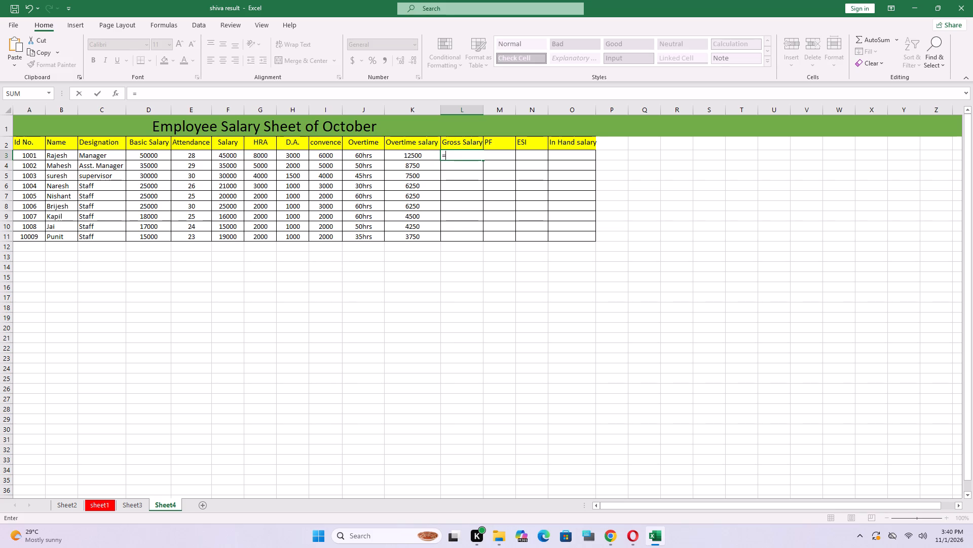
{"action": "left_click", "coordinate": [221, 154]}
{"action": "key", "text": "plus"}
{"action": "left_click", "coordinate": [253, 155]}
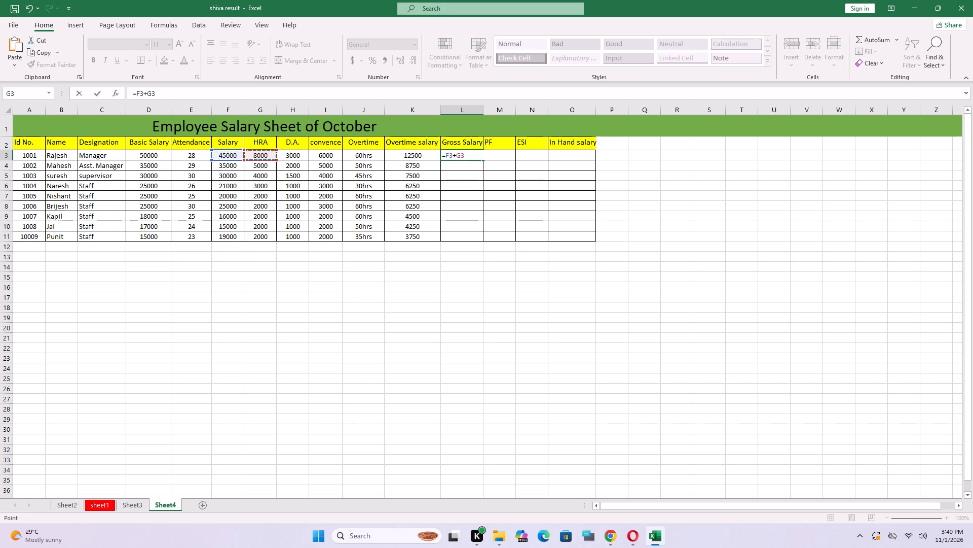
{"action": "key", "text": "plus"}
{"action": "left_click", "coordinate": [291, 153]}
{"action": "key", "text": "plus"}
{"action": "left_click", "coordinate": [325, 153]}
{"action": "key", "text": "plus"}
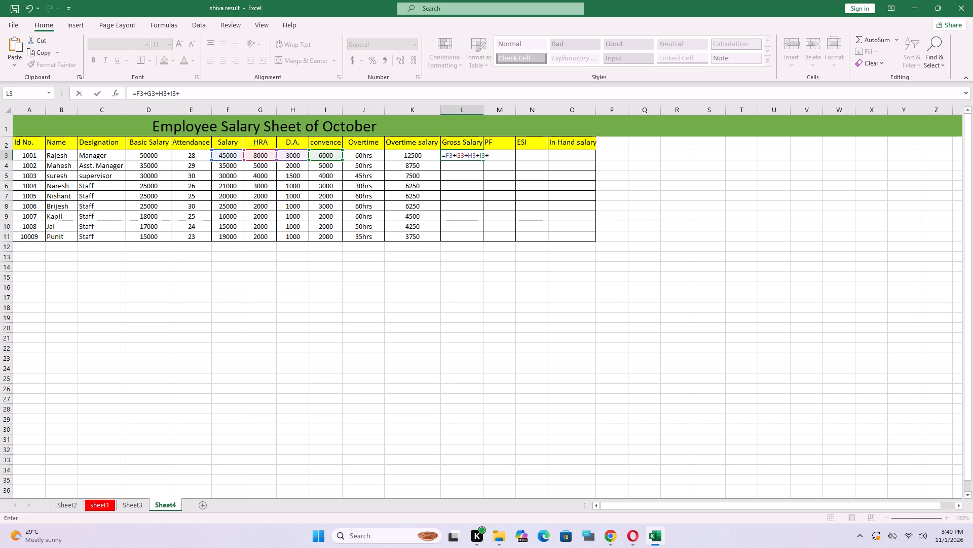
{"action": "left_click", "coordinate": [407, 155]}
{"action": "key", "text": "Return"}
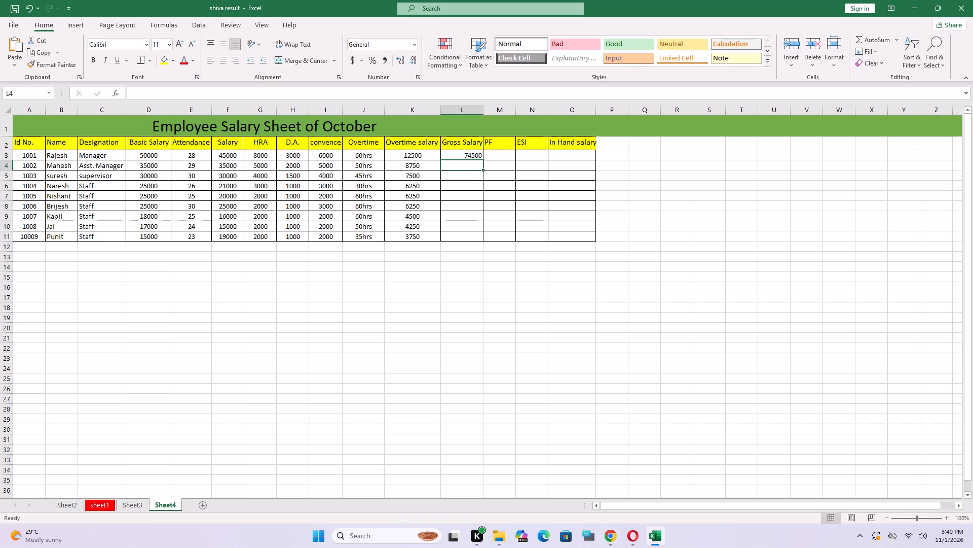
Fill the gross salary formula from L3 down to L11 and centre the values horizontally.
{"action": "left_click", "coordinate": [465, 152]}
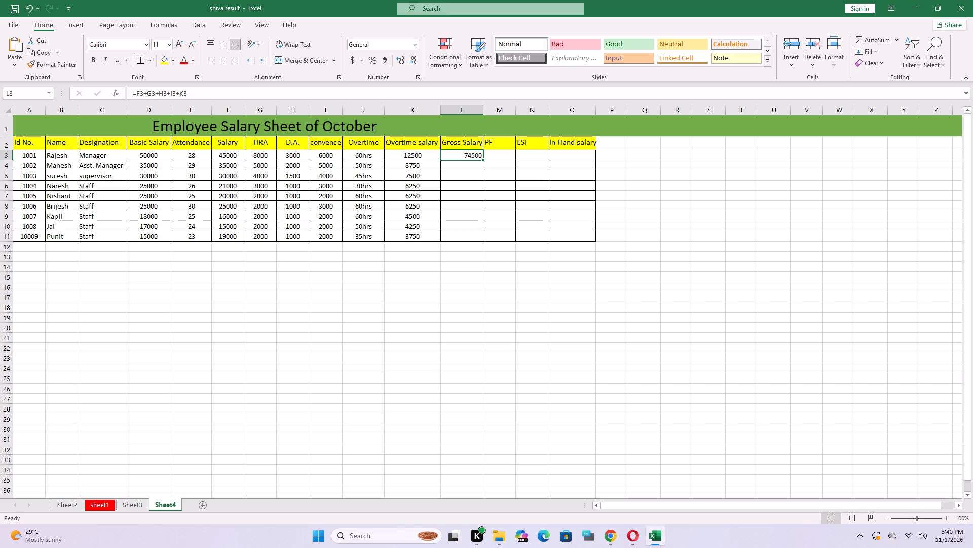
{"action": "left_click_drag", "start_coordinate": [482, 158], "coordinate": [480, 175]}
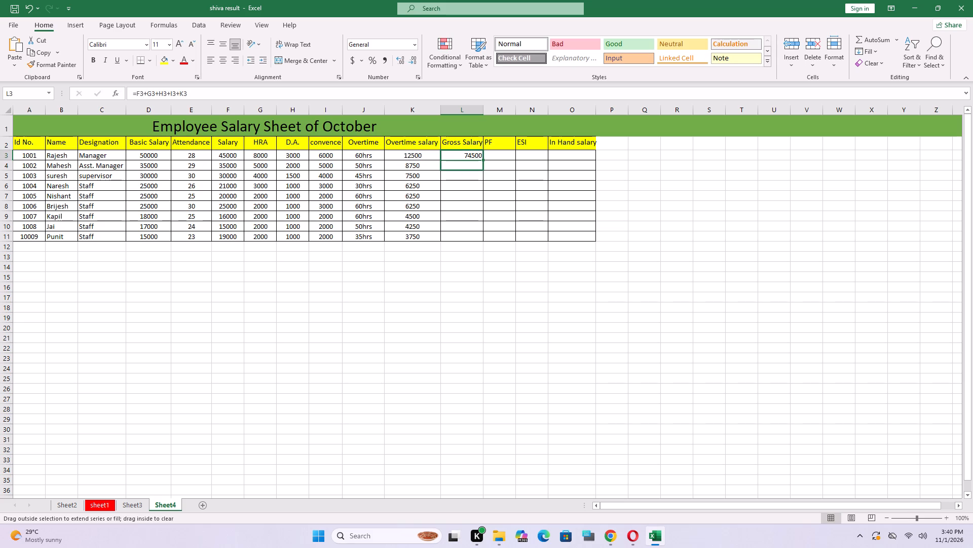
{"action": "left_click_drag", "start_coordinate": [480, 175], "coordinate": [482, 238]}
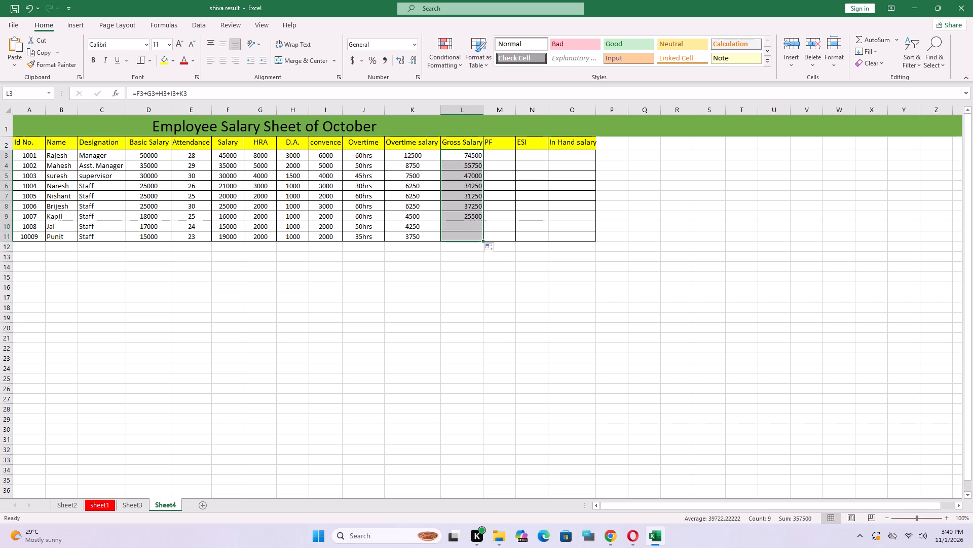
{"action": "left_click", "coordinate": [489, 157]}
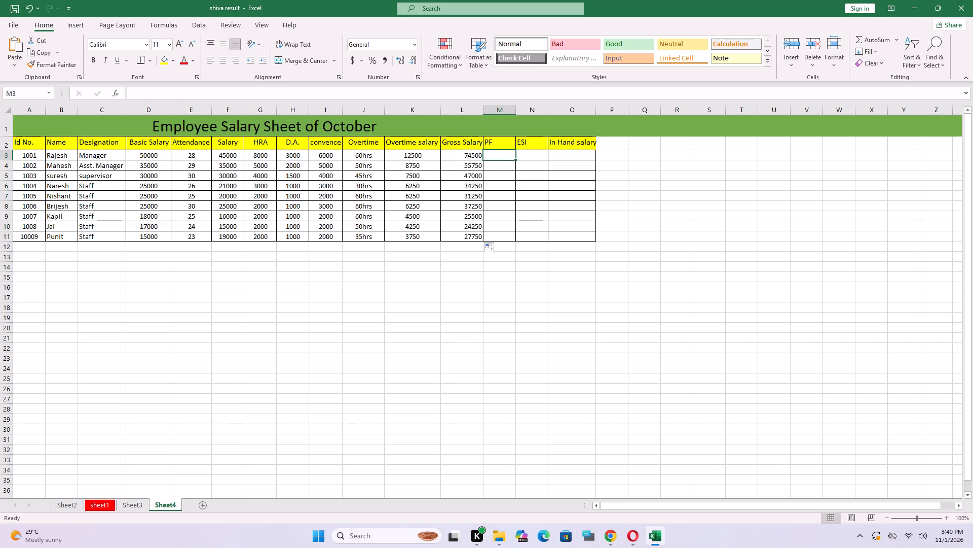
{"action": "left_click_drag", "start_coordinate": [457, 153], "coordinate": [465, 236]}
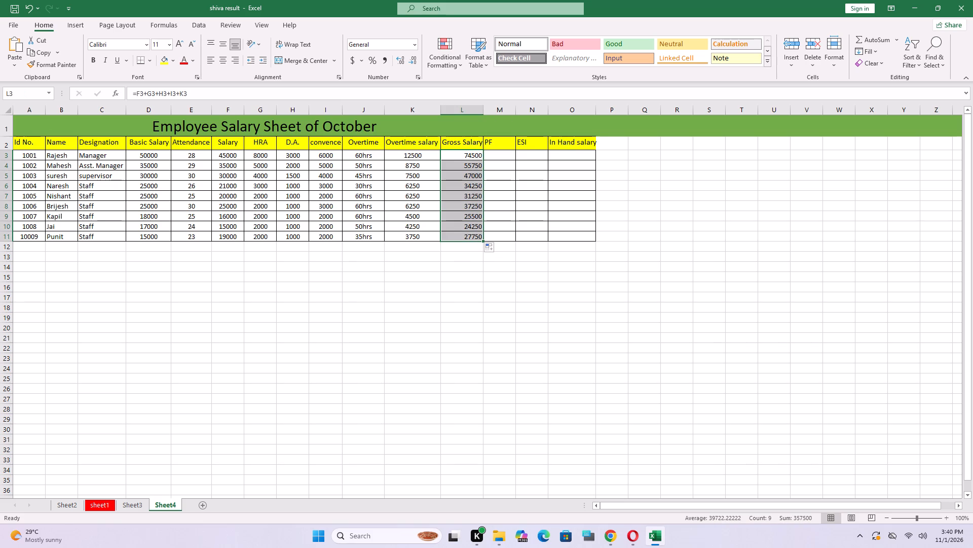
{"action": "left_click", "coordinate": [221, 61]}
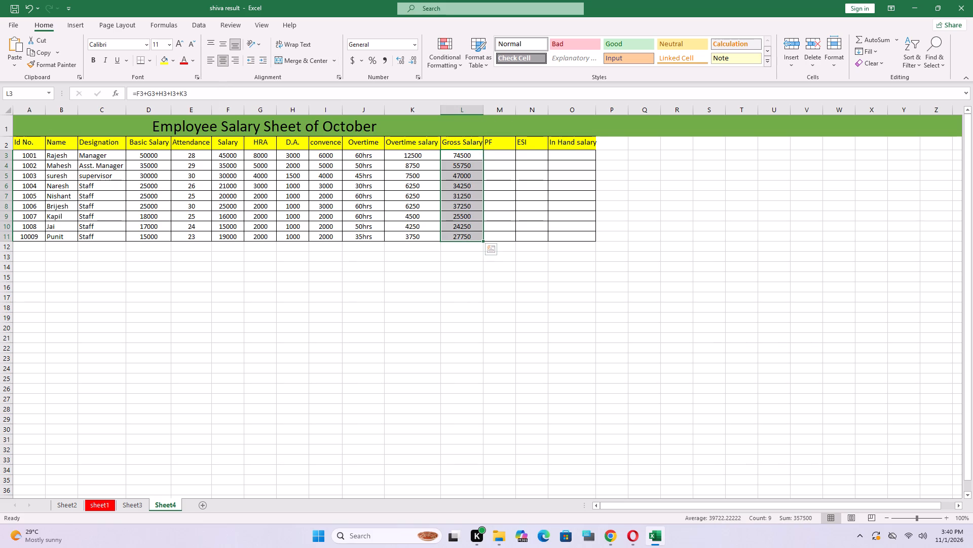
Centre the PF heading in M2 horizontally.
{"action": "left_click", "coordinate": [499, 157]}
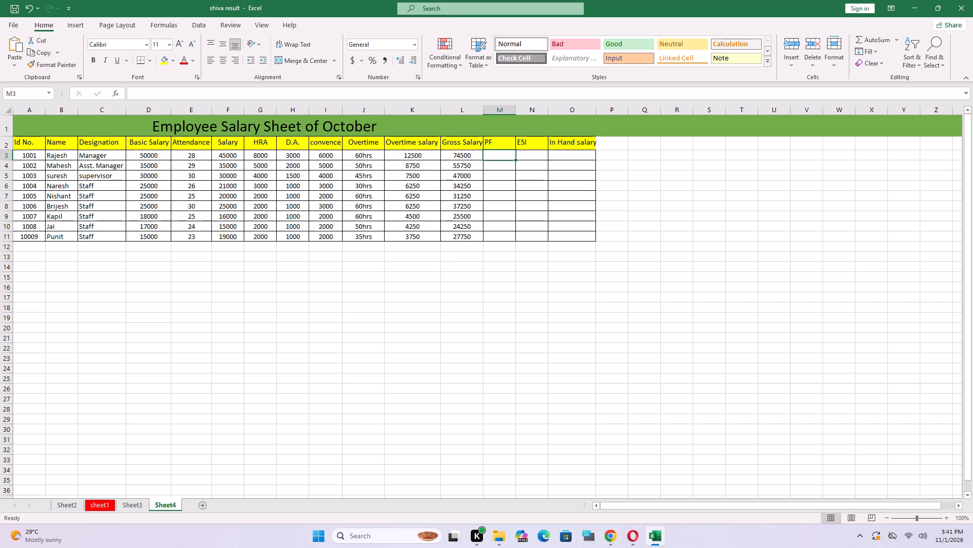
{"action": "left_click", "coordinate": [494, 142]}
{"action": "left_click", "coordinate": [220, 61]}
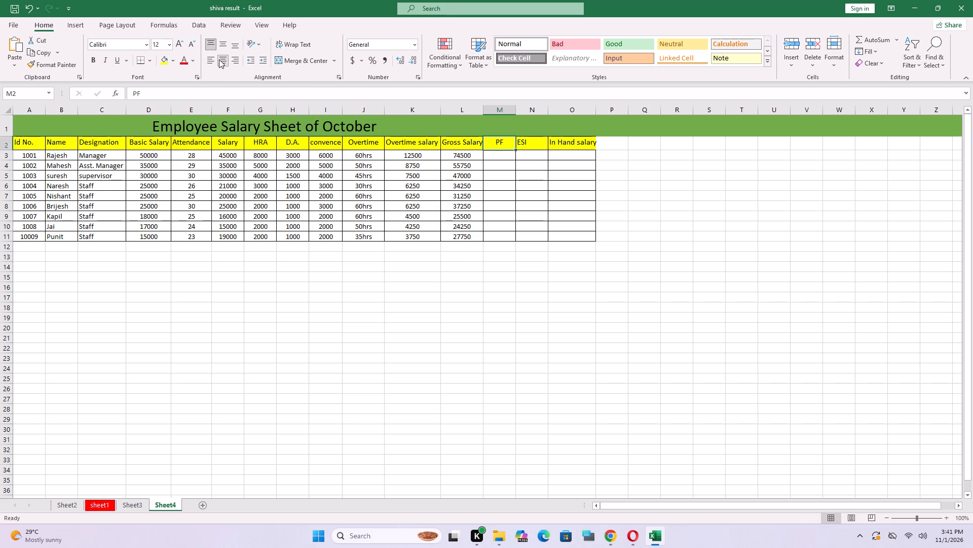
Select the first employee's PF cell, M3.
{"action": "left_click", "coordinate": [500, 160]}
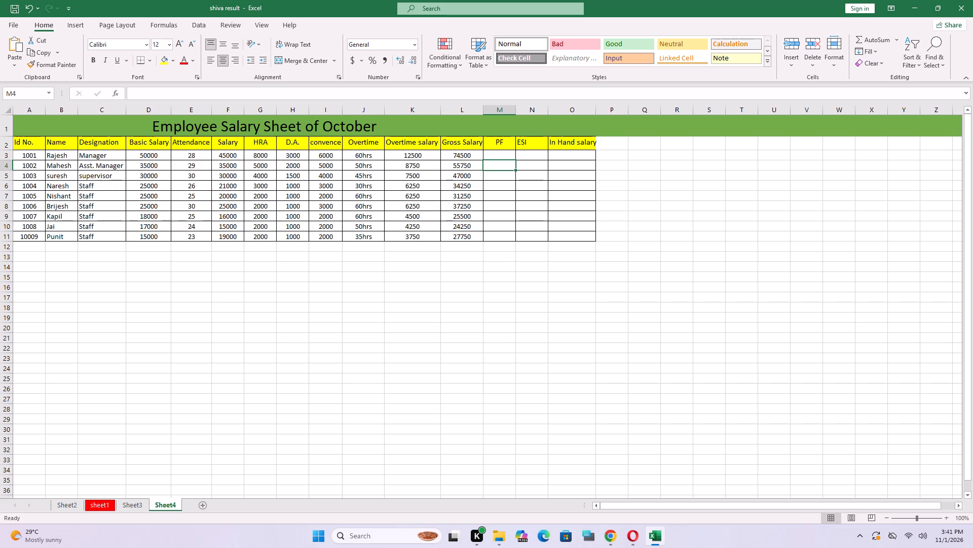
{"action": "left_click", "coordinate": [501, 158]}
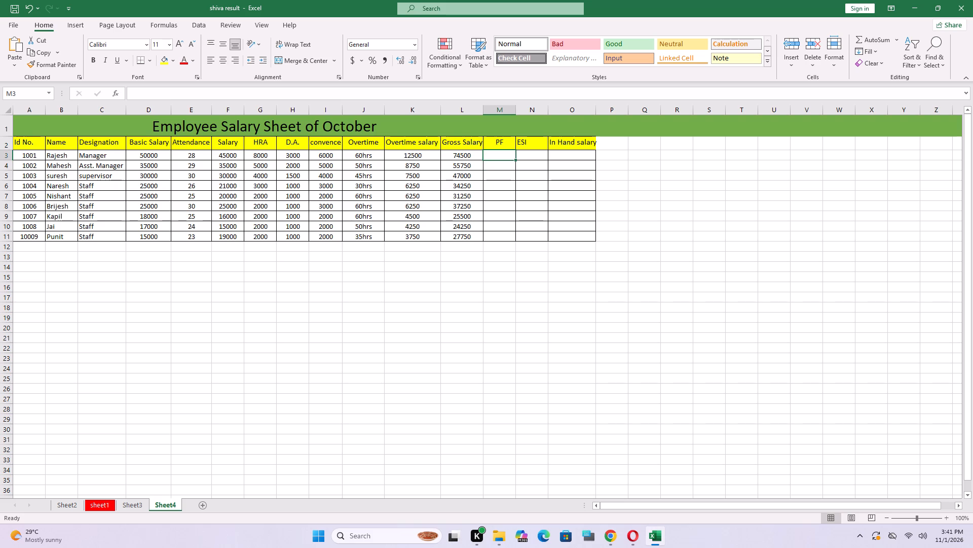
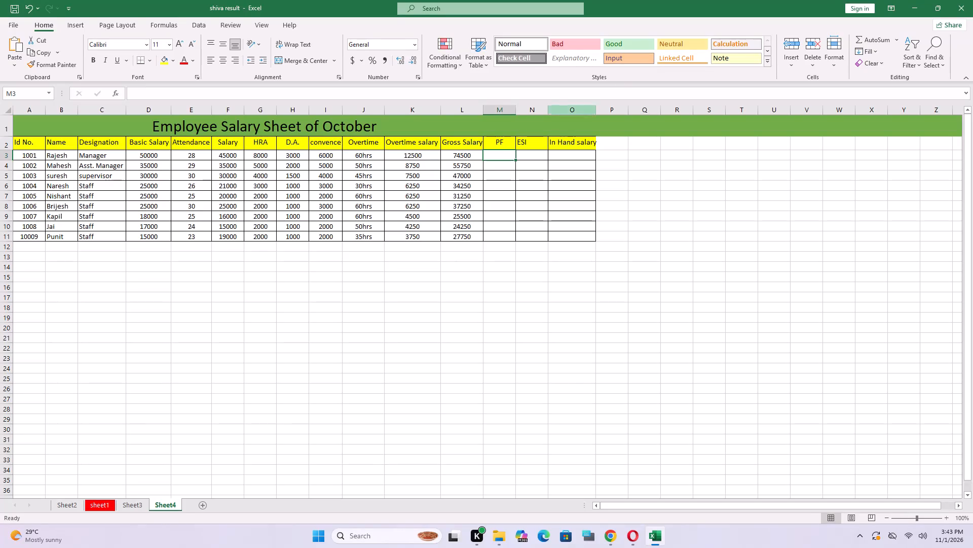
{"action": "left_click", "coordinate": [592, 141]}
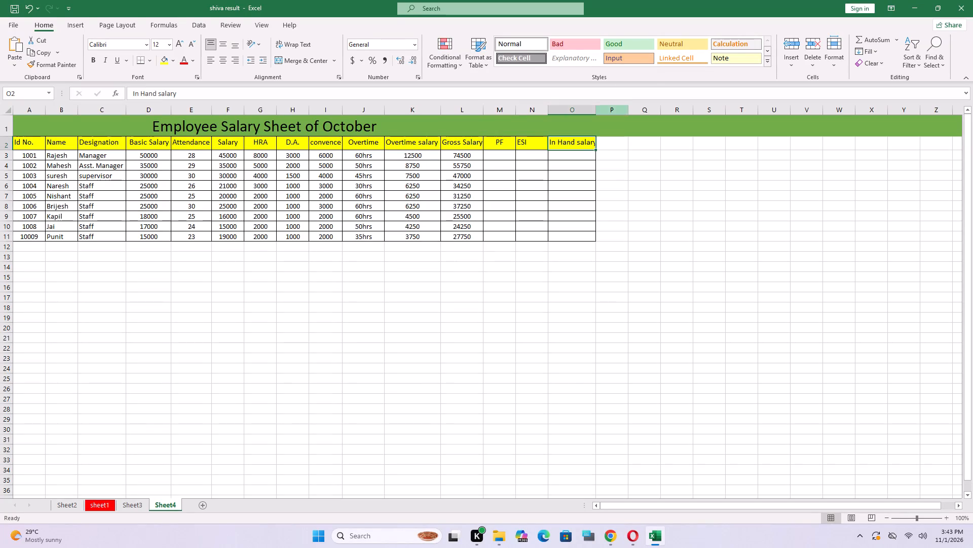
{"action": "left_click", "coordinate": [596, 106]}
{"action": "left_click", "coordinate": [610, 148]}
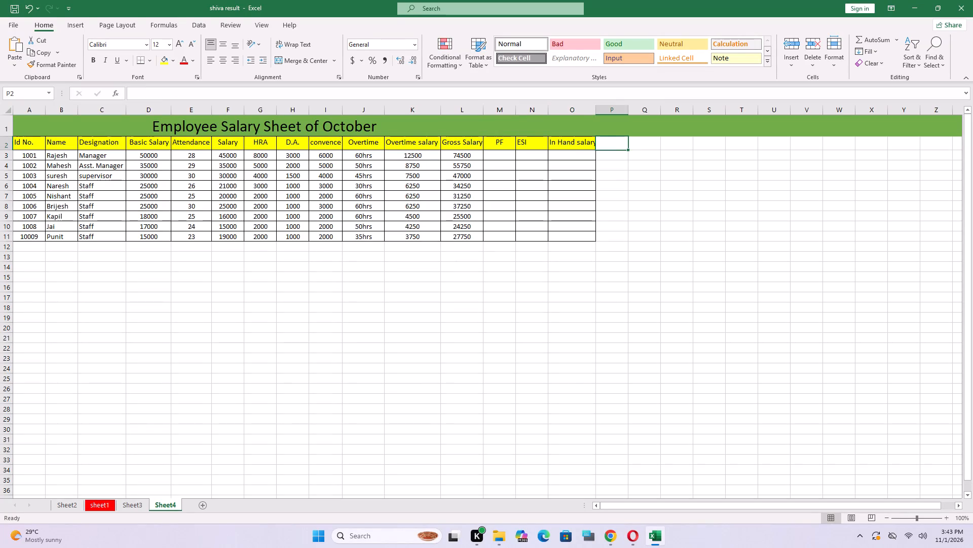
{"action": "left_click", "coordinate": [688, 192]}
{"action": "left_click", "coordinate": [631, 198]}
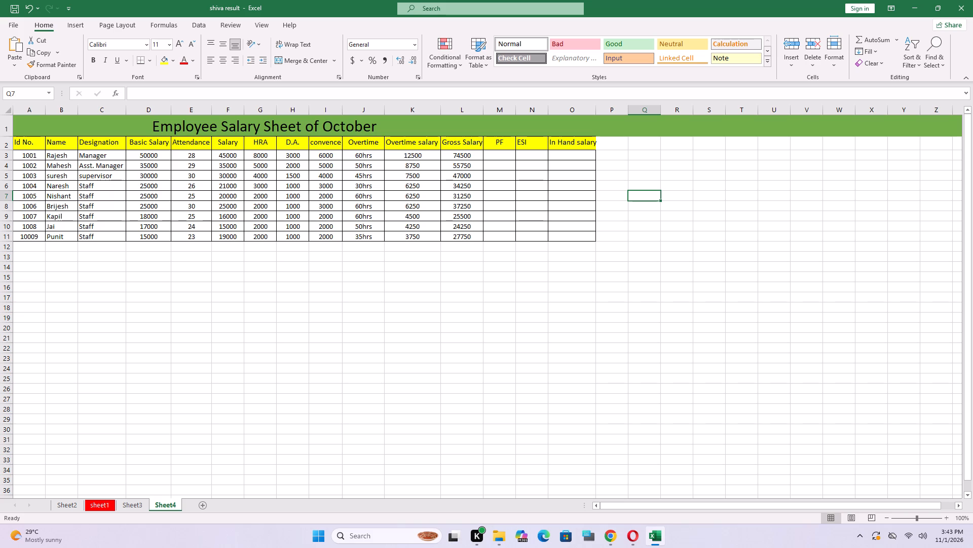
Select the first employee's PF cell, M3.
{"action": "left_click", "coordinate": [496, 155]}
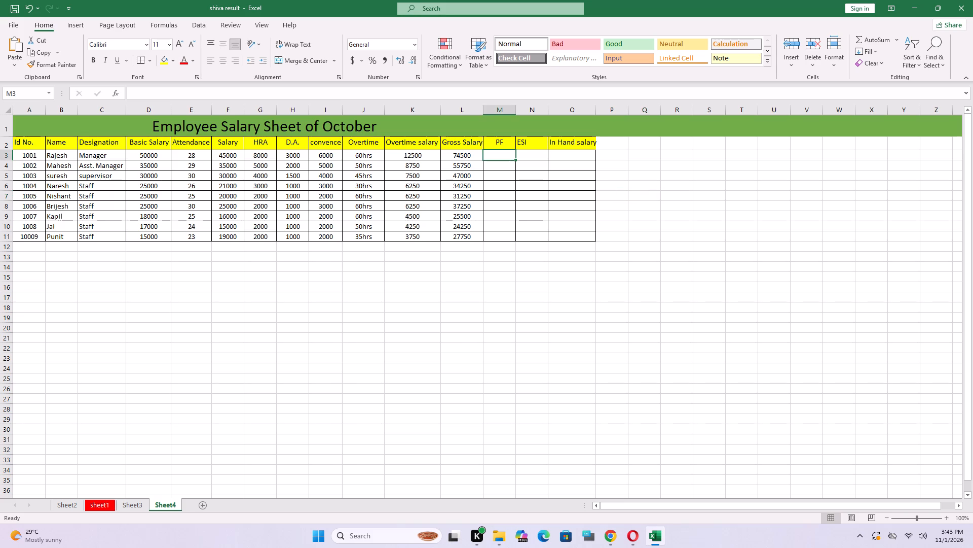
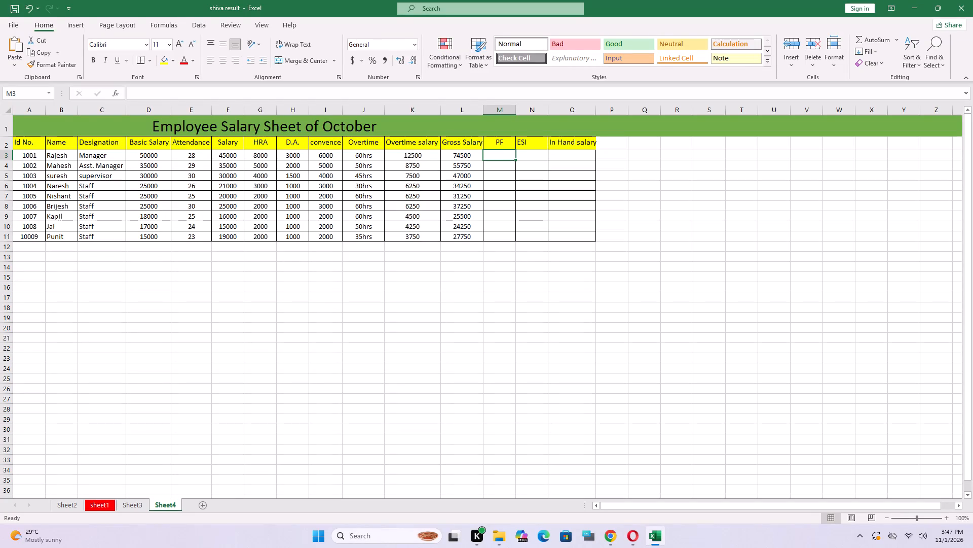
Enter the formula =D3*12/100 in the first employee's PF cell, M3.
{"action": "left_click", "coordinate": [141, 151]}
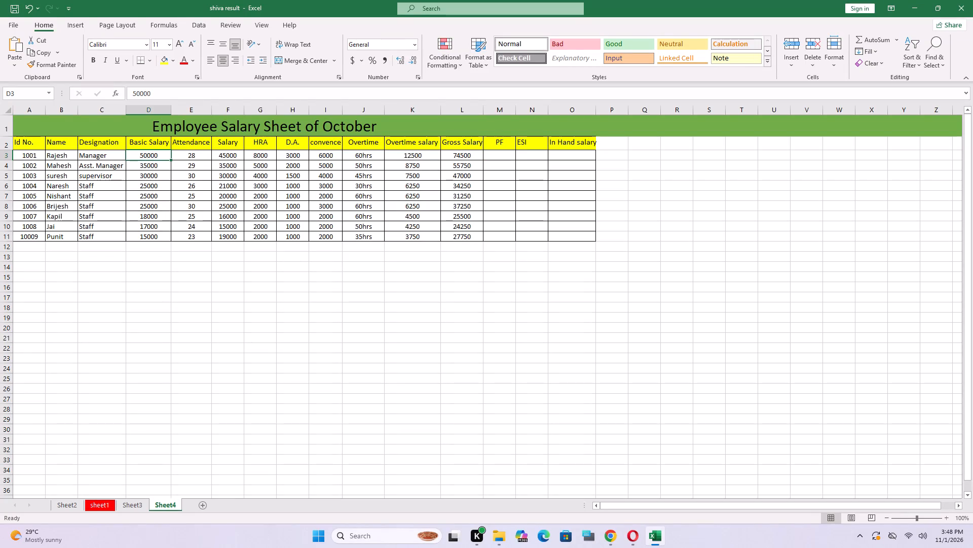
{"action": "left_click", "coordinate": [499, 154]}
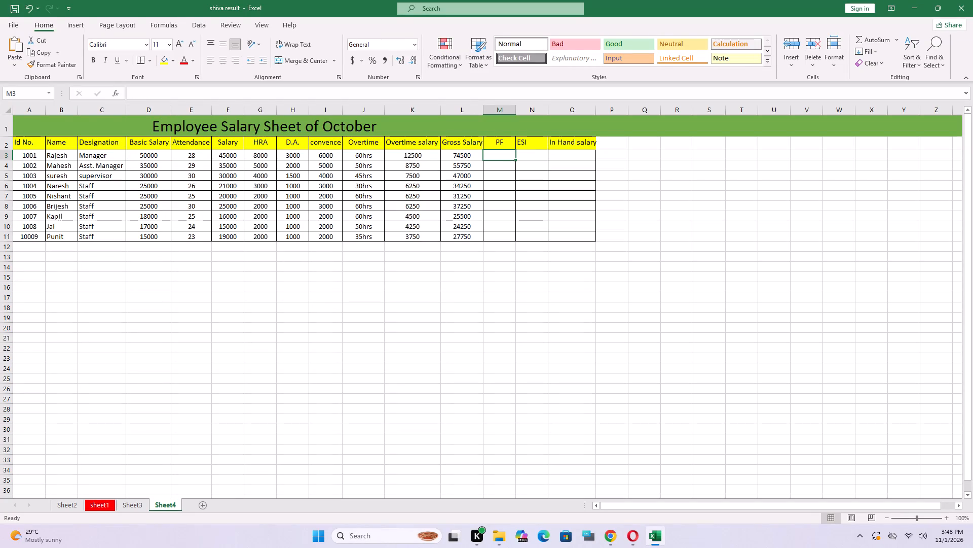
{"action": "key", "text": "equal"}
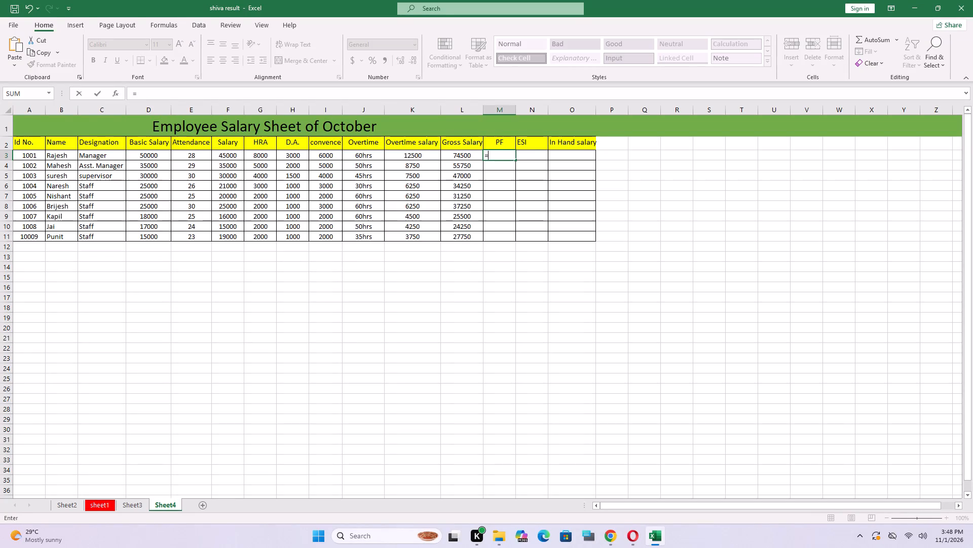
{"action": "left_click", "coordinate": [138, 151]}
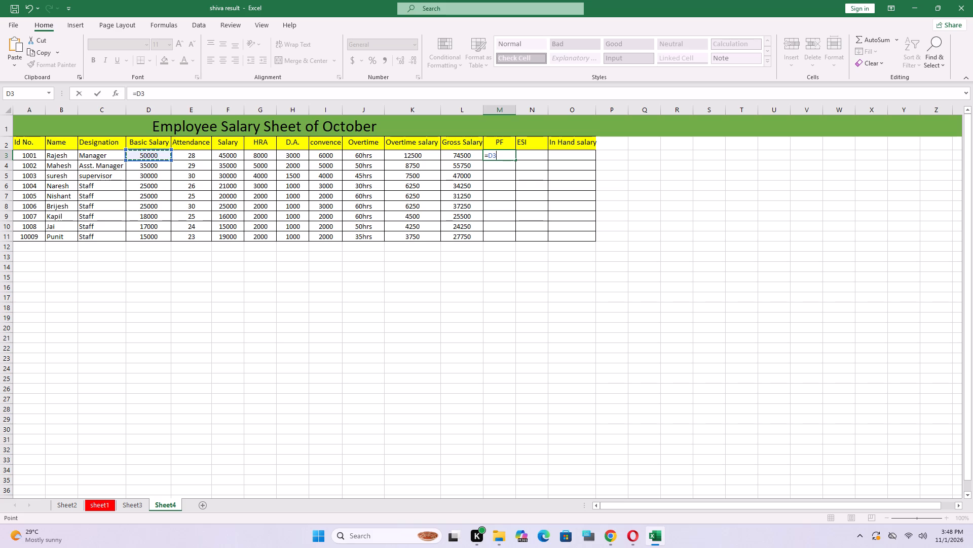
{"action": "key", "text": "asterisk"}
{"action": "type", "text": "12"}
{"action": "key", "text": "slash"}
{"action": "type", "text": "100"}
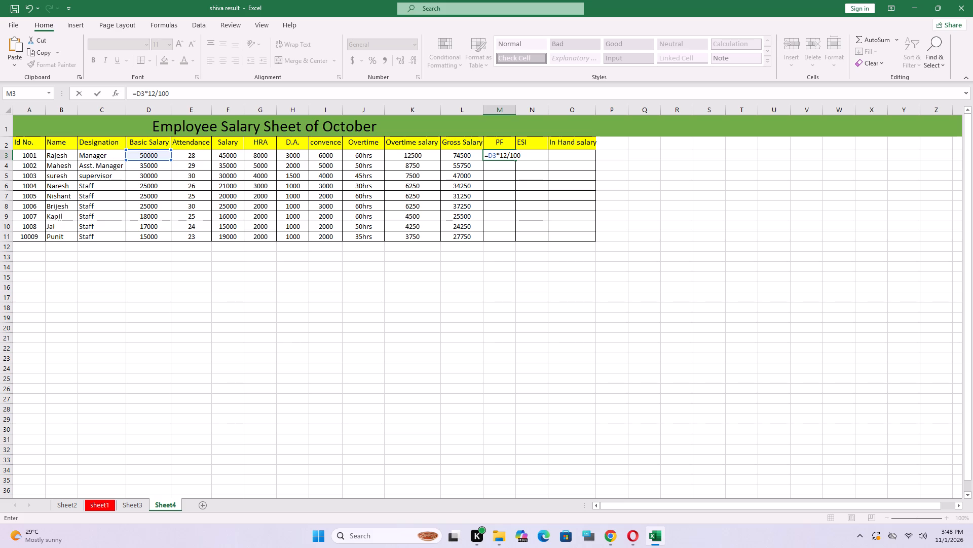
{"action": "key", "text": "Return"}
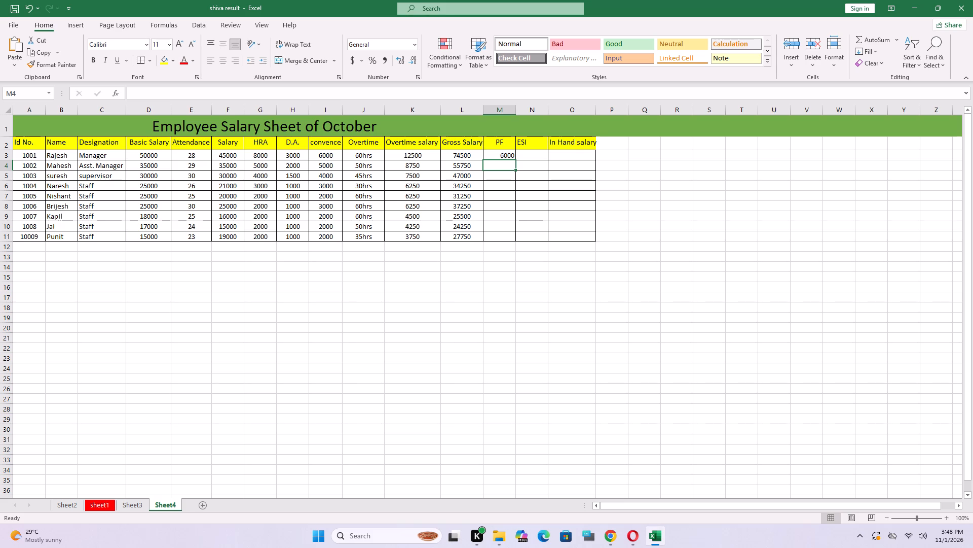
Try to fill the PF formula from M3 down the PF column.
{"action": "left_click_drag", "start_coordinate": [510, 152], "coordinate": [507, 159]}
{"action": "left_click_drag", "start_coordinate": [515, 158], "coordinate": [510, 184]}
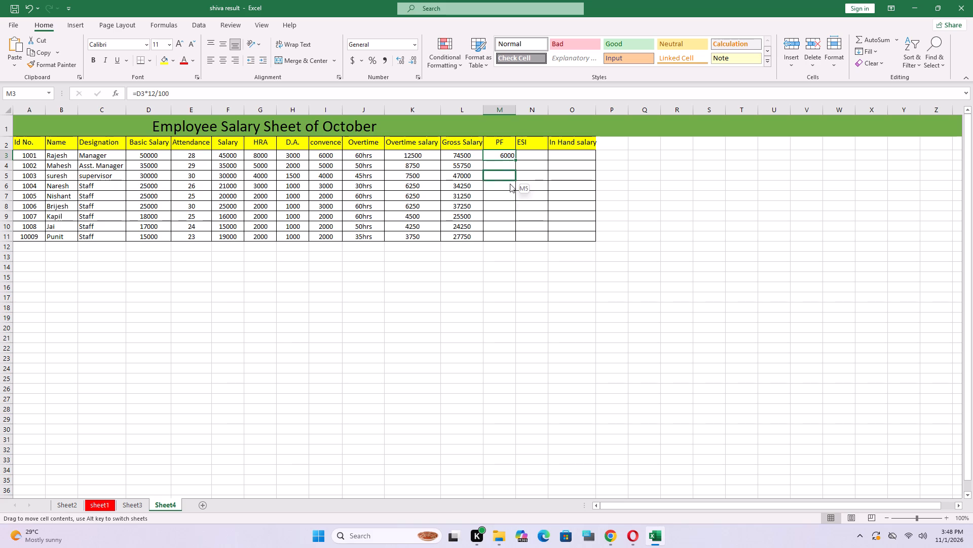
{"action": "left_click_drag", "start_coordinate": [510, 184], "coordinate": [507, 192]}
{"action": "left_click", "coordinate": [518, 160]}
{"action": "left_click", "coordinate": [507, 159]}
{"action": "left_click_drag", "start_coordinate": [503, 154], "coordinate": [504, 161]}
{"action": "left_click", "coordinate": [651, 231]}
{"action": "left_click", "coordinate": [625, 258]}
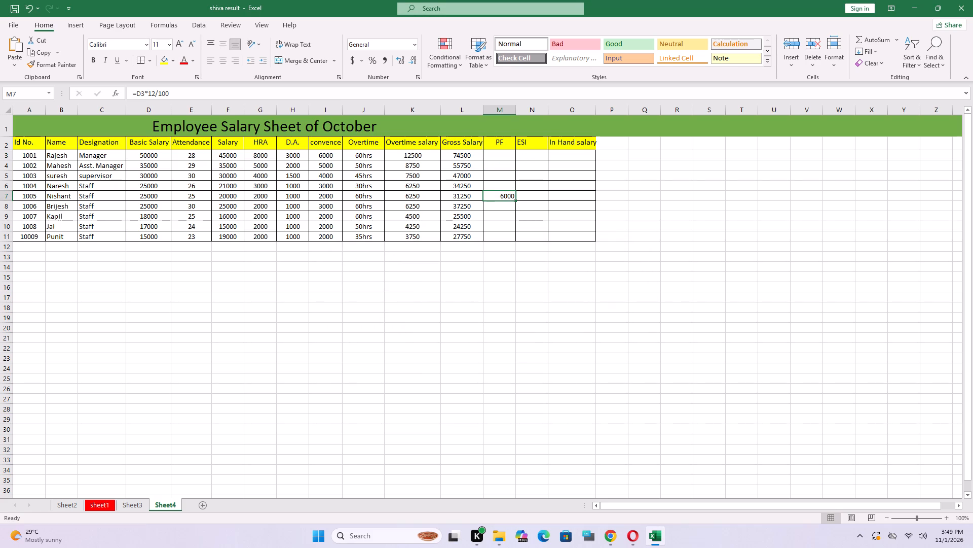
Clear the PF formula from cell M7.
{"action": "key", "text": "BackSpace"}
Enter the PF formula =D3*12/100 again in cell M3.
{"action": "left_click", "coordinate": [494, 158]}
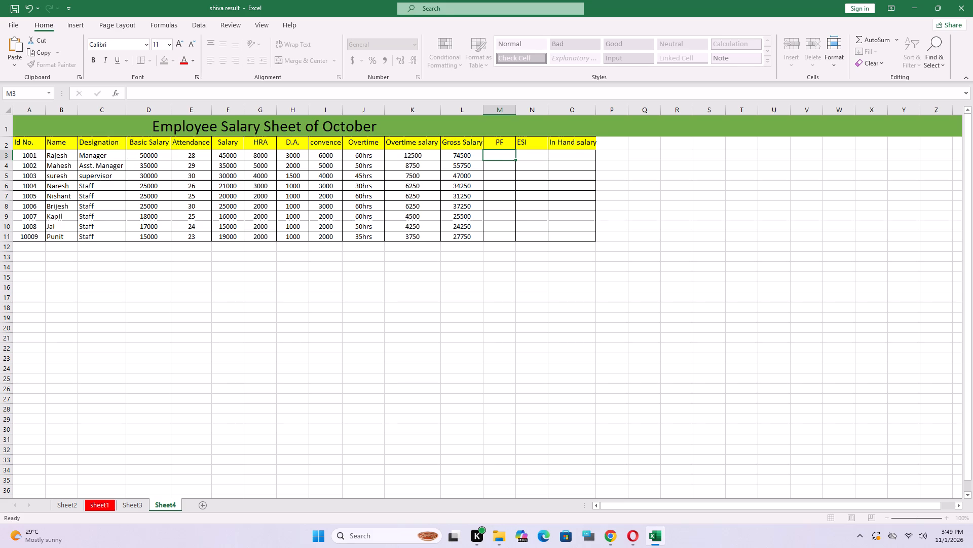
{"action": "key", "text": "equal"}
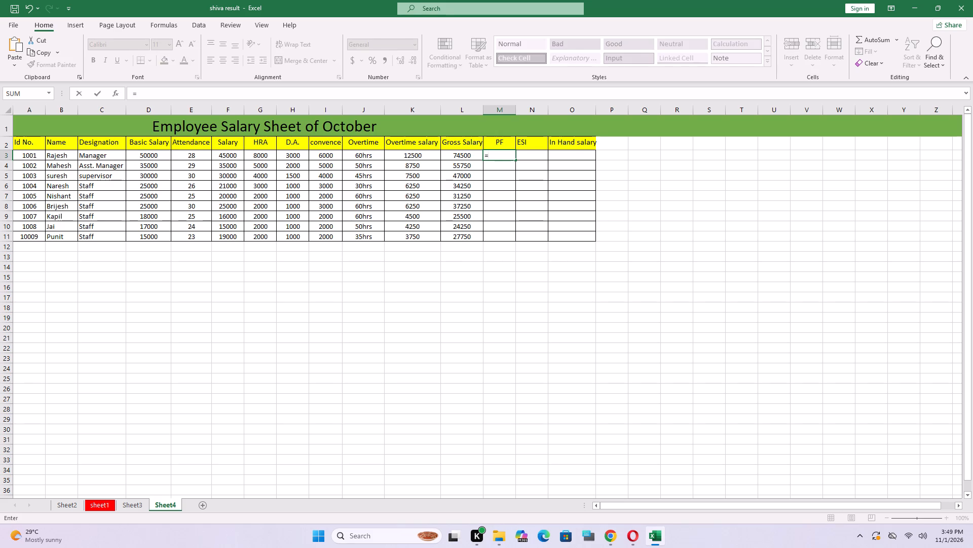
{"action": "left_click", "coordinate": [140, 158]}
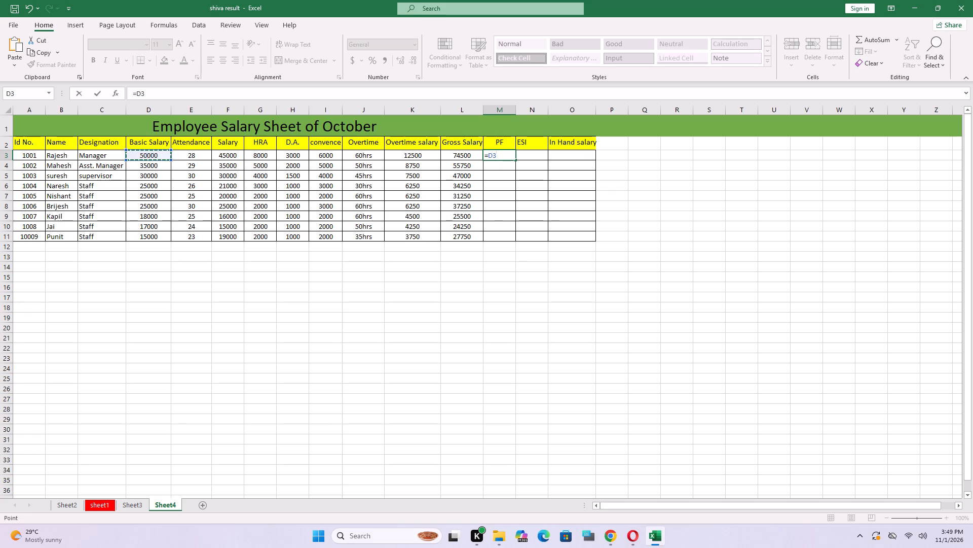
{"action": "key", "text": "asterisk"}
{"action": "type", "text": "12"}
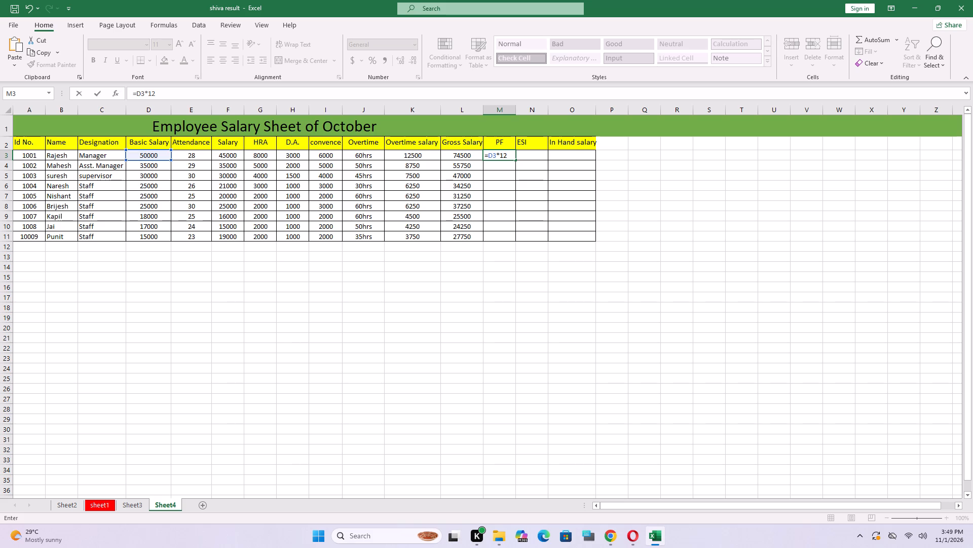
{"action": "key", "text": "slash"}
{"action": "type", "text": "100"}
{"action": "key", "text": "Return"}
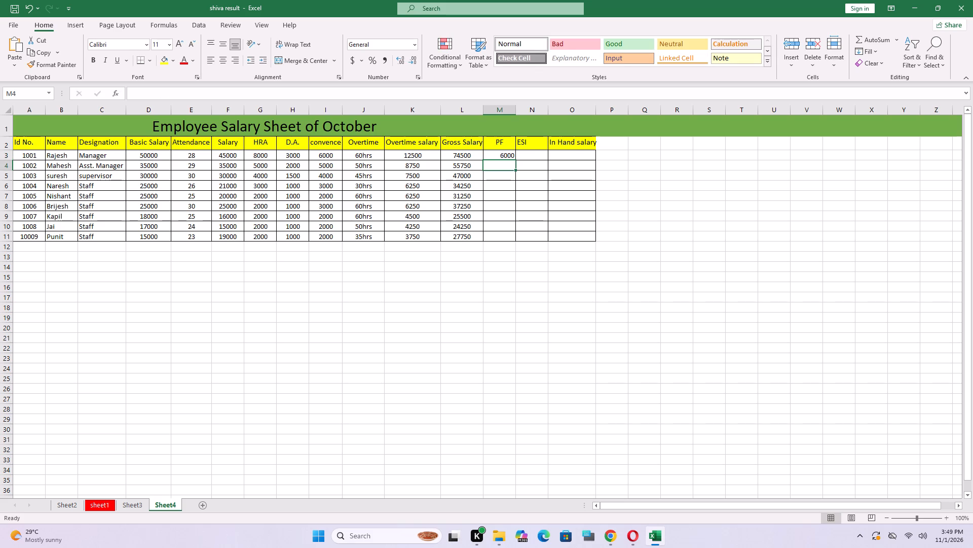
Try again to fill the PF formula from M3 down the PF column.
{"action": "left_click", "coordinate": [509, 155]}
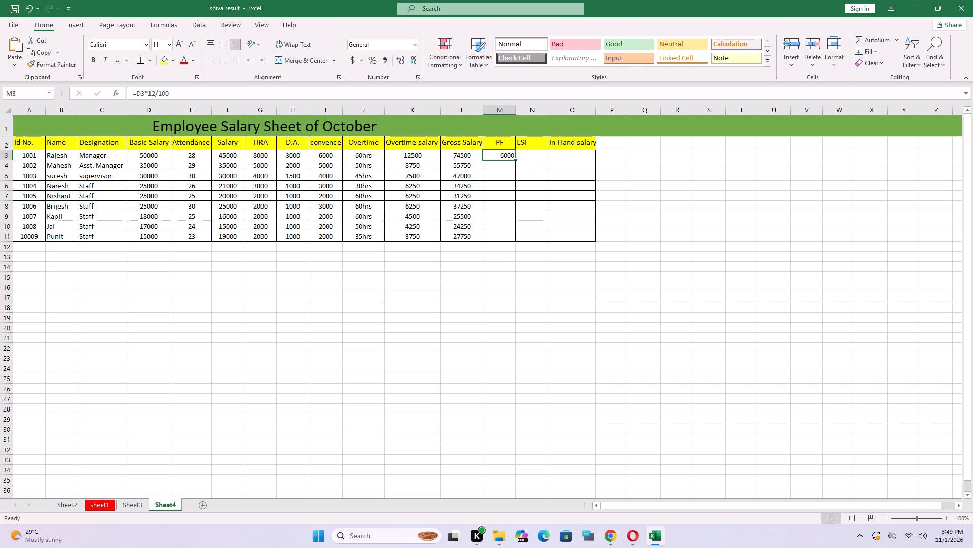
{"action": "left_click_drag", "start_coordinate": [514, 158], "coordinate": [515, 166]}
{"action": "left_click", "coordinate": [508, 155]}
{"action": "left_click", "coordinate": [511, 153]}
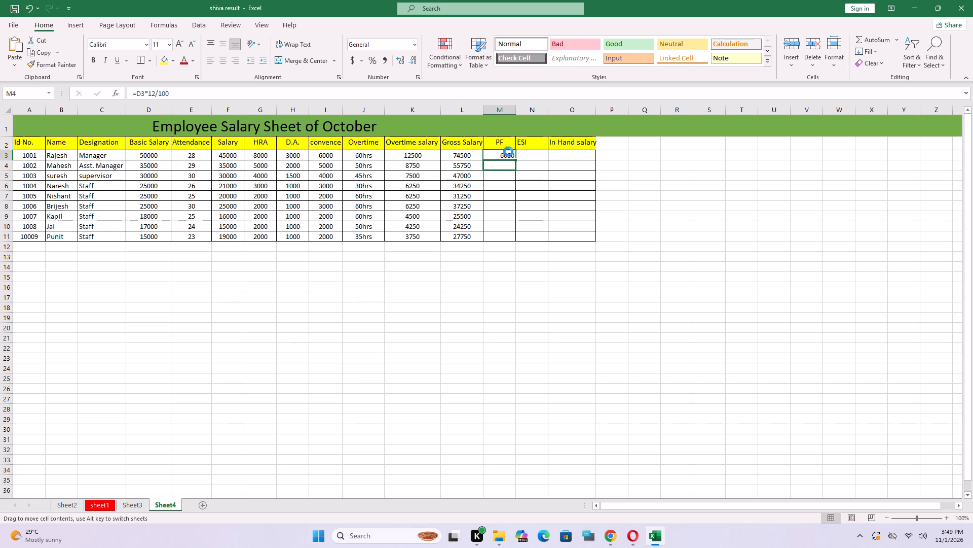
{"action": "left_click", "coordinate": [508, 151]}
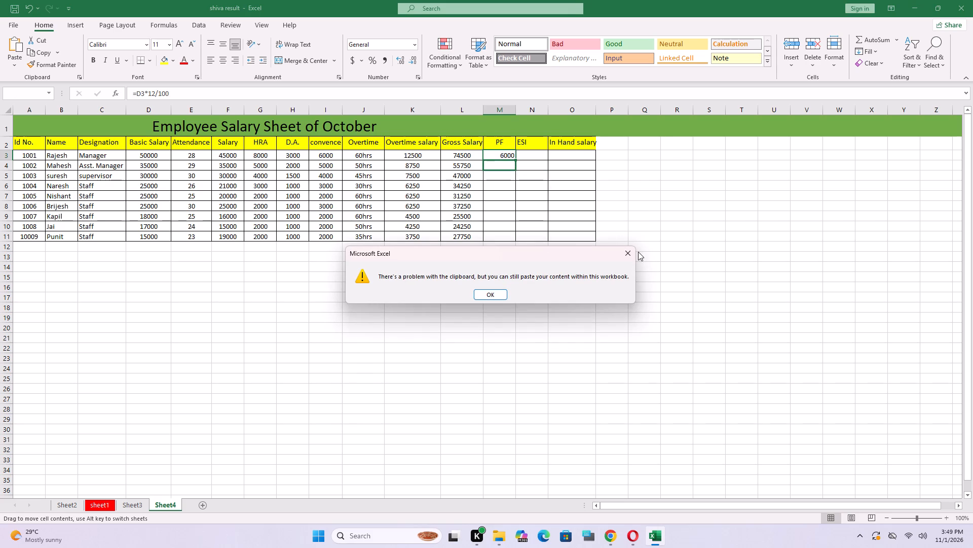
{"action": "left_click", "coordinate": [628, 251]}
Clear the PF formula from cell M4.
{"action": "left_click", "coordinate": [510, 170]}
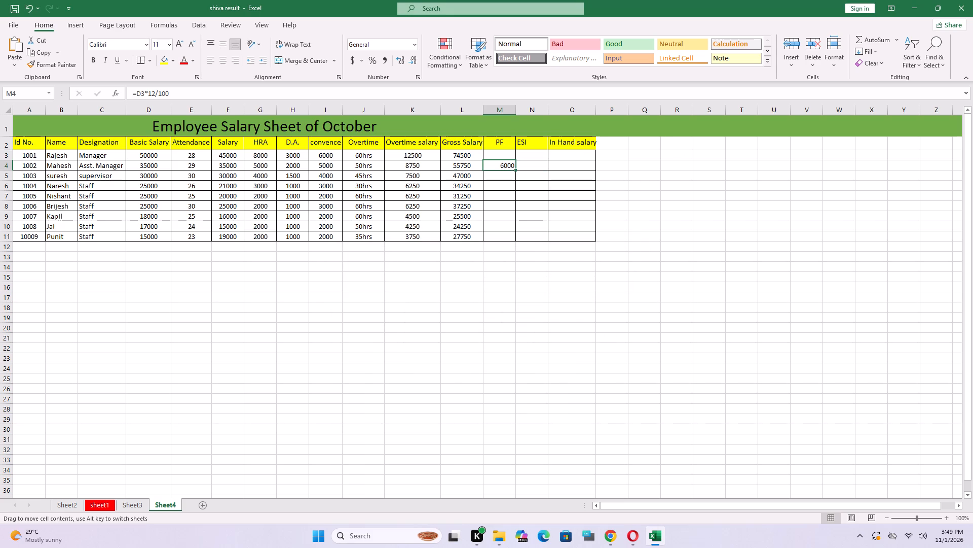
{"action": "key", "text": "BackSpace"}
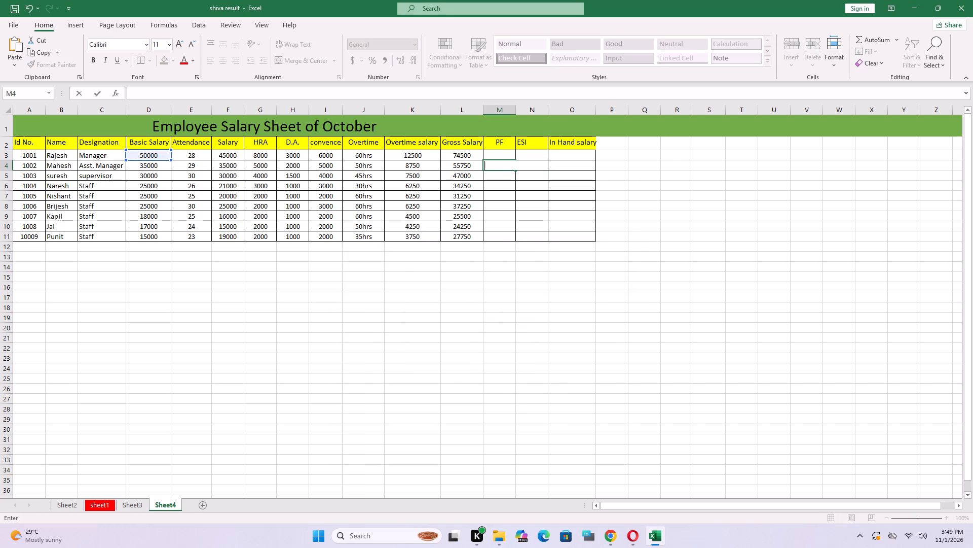
Calculate the first employee's PF in M3 as 12 percent of basic salary with the formula =D3*12/100.
{"action": "left_click", "coordinate": [493, 153]}
{"action": "key", "text": "equal"}
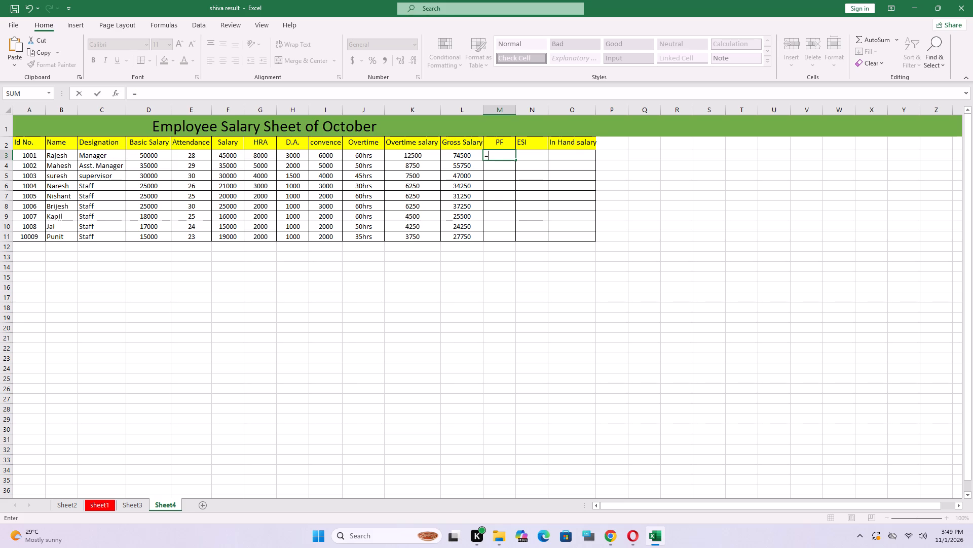
{"action": "left_click", "coordinate": [139, 157]}
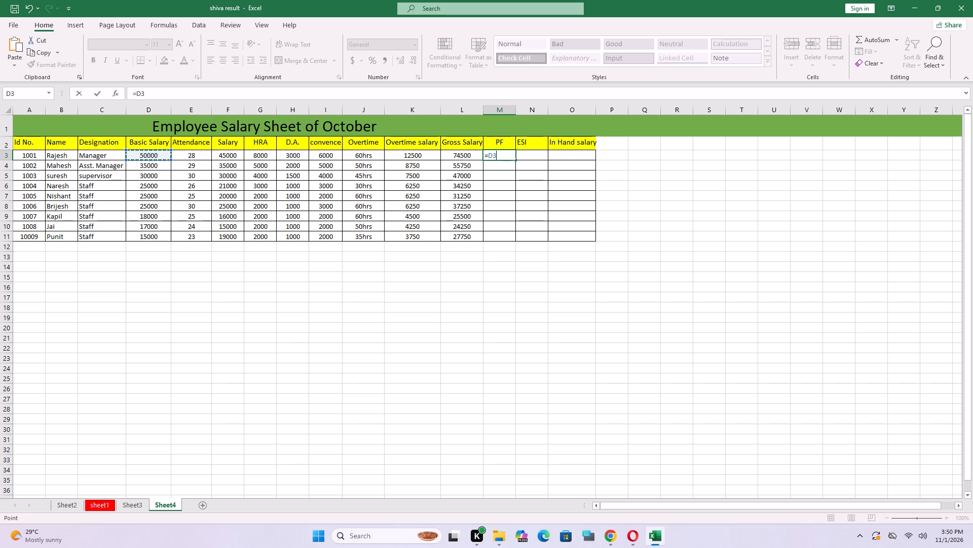
{"action": "key", "text": "asterisk"}
{"action": "type", "text": "12"}
{"action": "key", "text": "slash"}
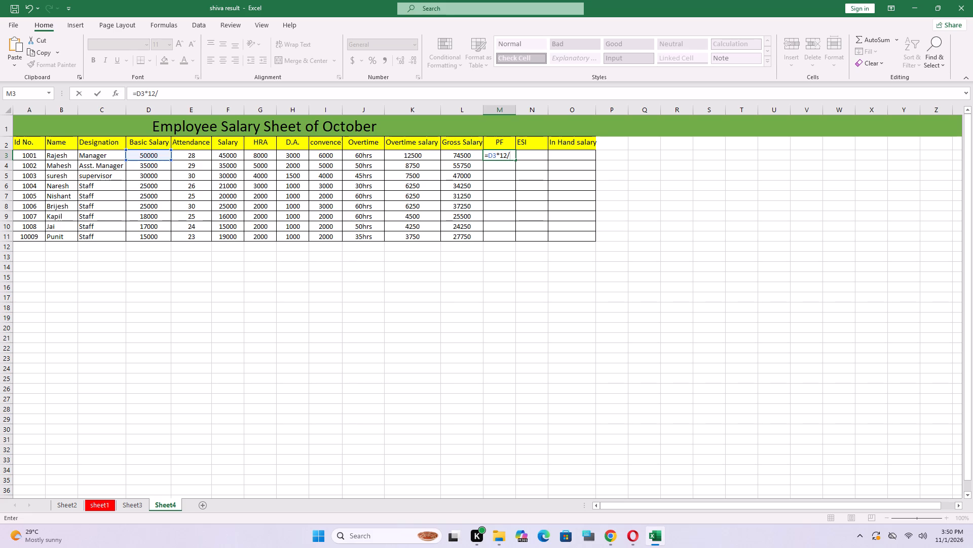
{"action": "key", "text": "1"}
{"action": "type", "text": "00"}
{"action": "key", "text": "Return"}
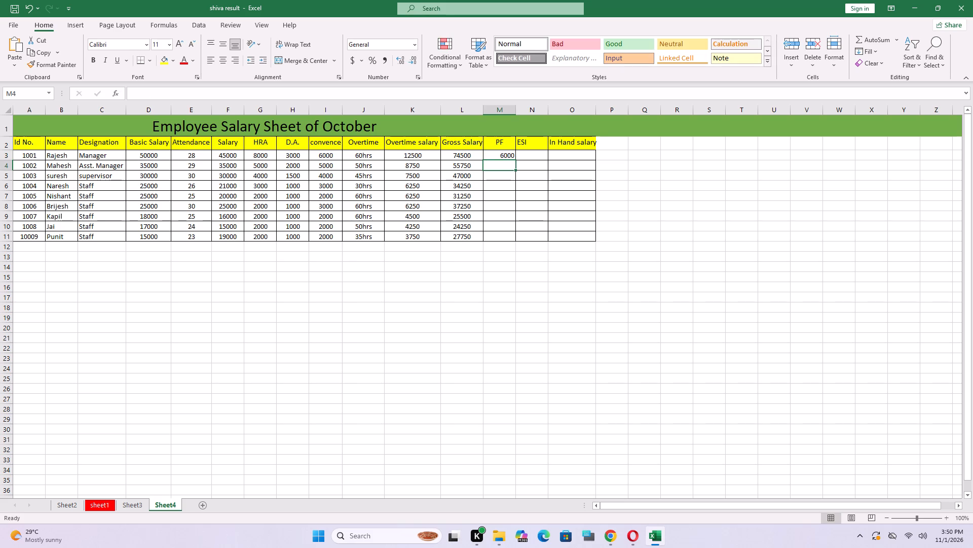
Fill the PF formula from M3 down to M11 for all remaining employees.
{"action": "left_click", "coordinate": [496, 156]}
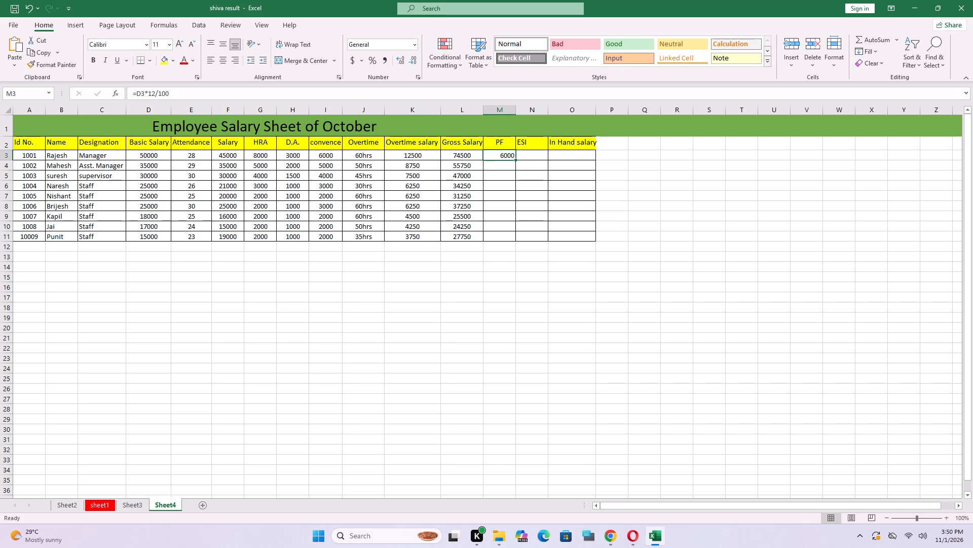
{"action": "left_click_drag", "start_coordinate": [515, 158], "coordinate": [509, 242]}
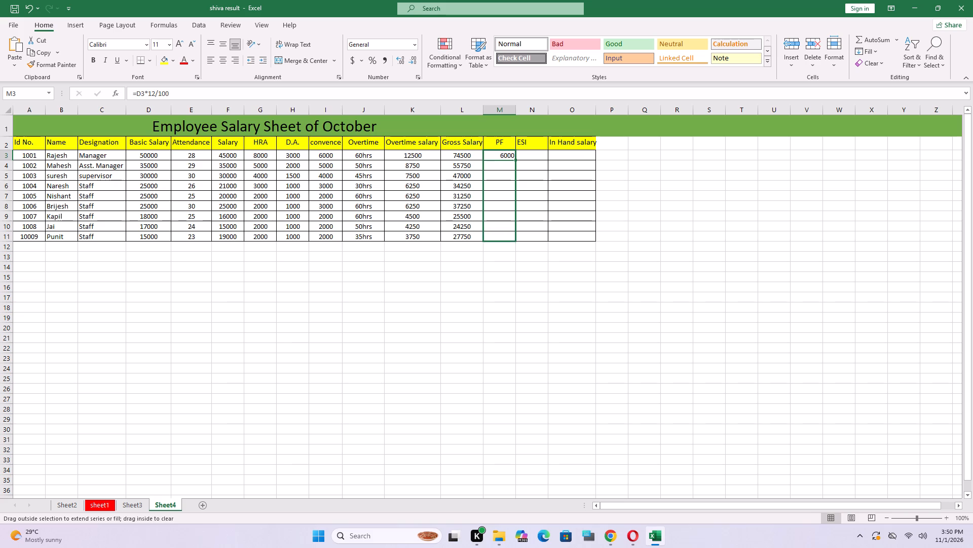
{"action": "left_click_drag", "start_coordinate": [509, 242], "coordinate": [509, 241]}
Select the first employee's ESI cell, N3.
{"action": "left_click", "coordinate": [526, 160]}
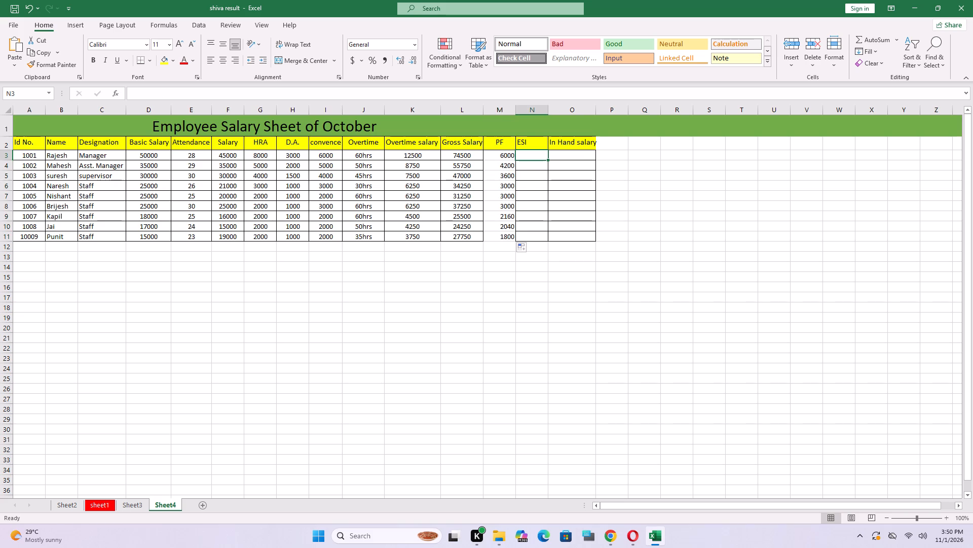
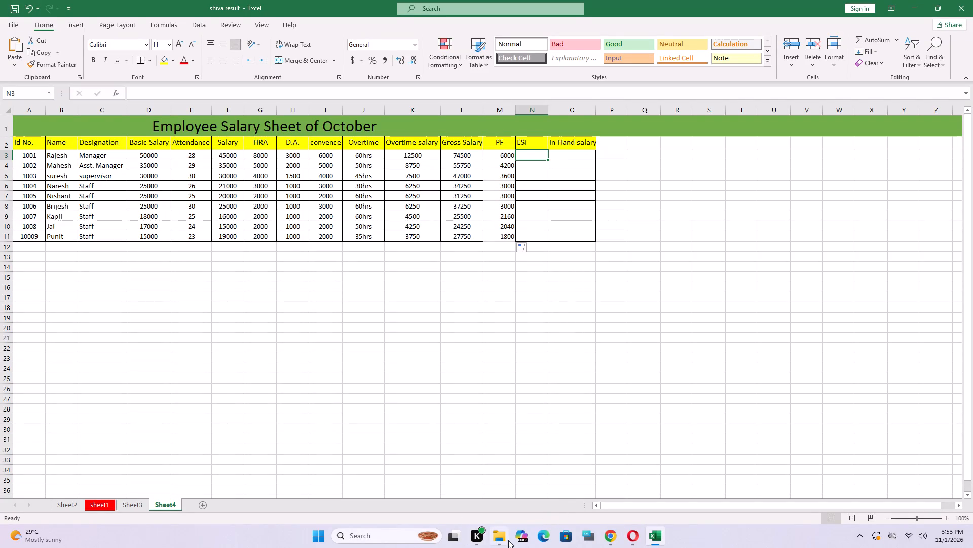
Apply all borders to the PF values in M3 to M11.
{"action": "left_click", "coordinate": [544, 311]}
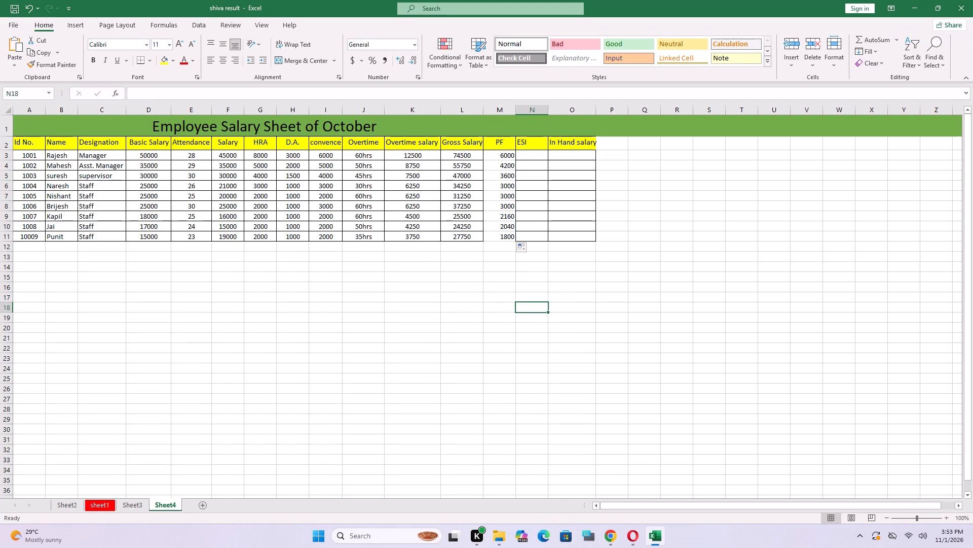
{"action": "left_click_drag", "start_coordinate": [485, 151], "coordinate": [510, 228]}
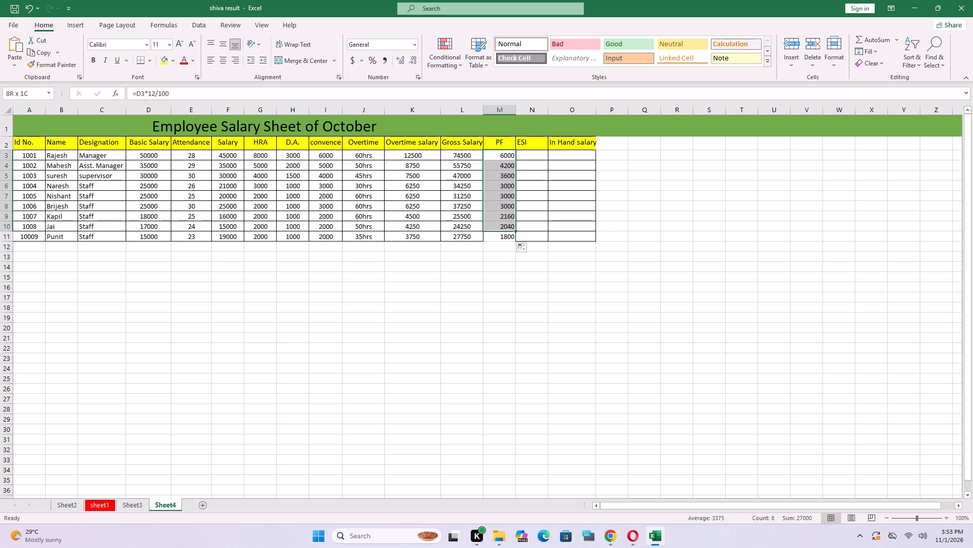
{"action": "left_click_drag", "start_coordinate": [510, 228], "coordinate": [515, 237]}
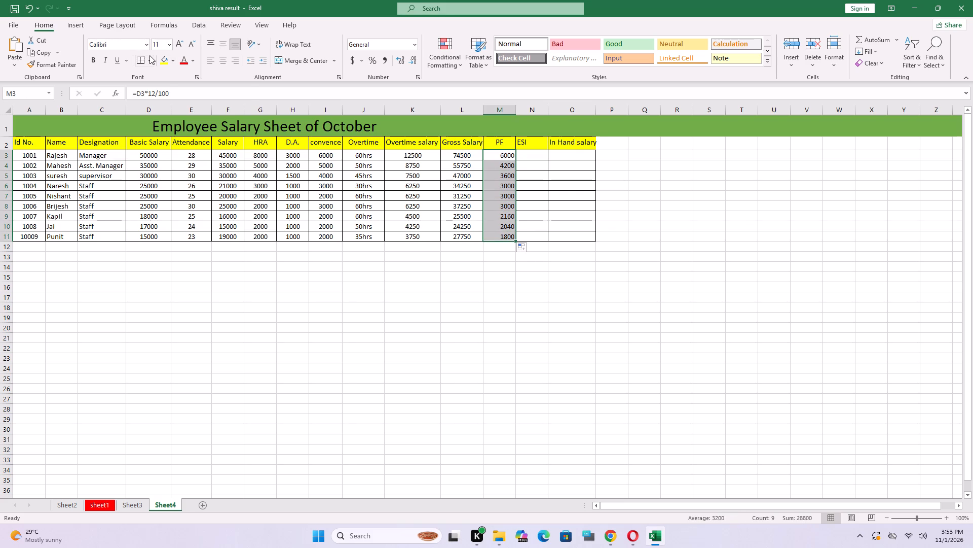
{"action": "left_click", "coordinate": [149, 55]}
{"action": "left_click", "coordinate": [164, 160]}
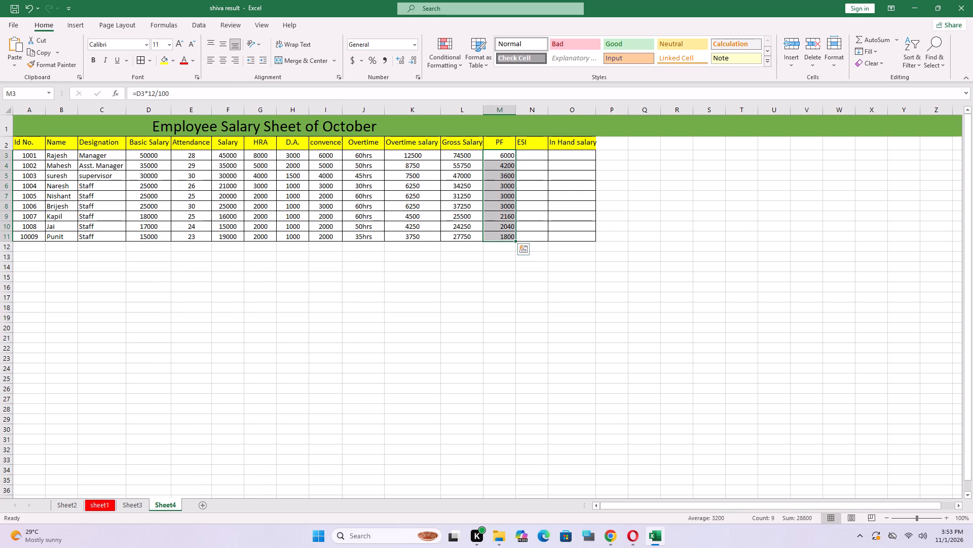
Select the first employee's ESI cell, N3.
{"action": "left_click", "coordinate": [531, 157]}
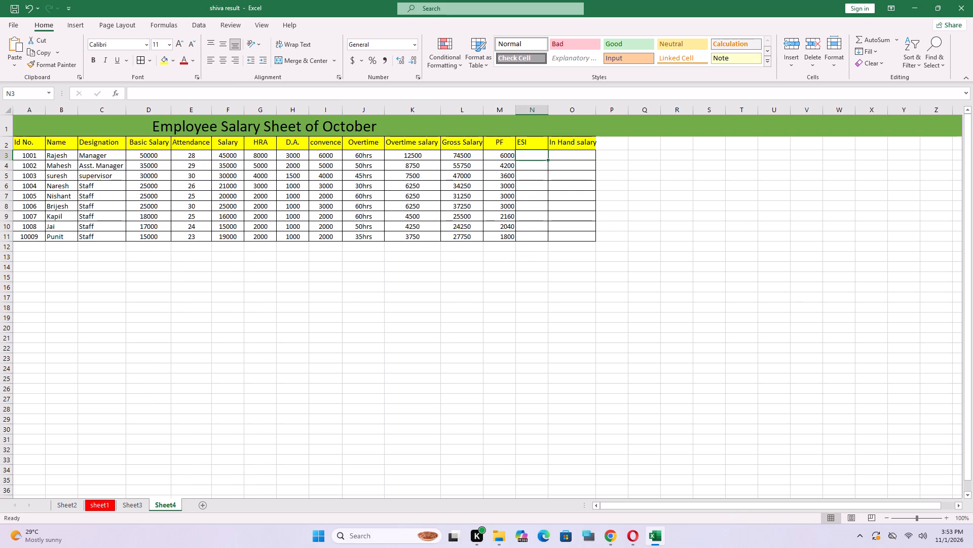
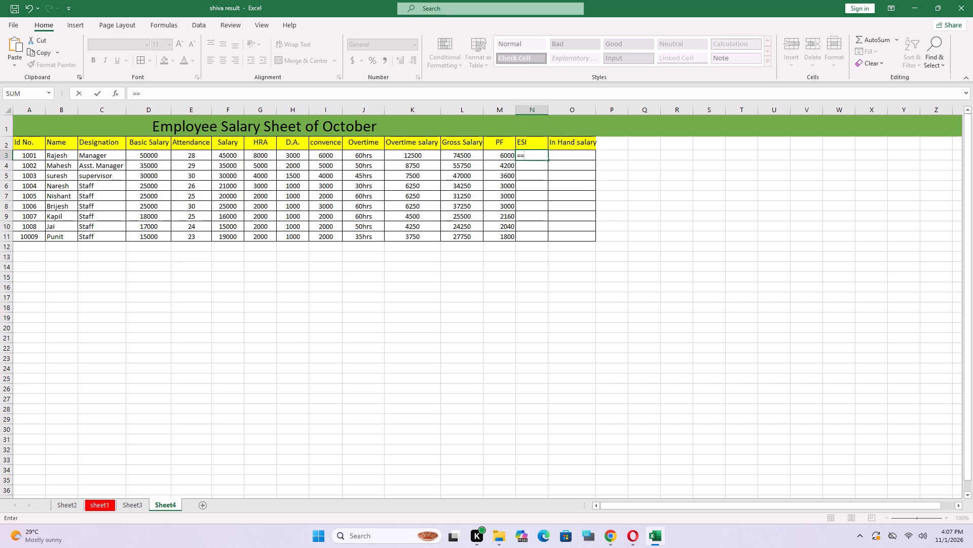
Correct the ESI formula being entered in N3 so that it starts with a reference to the first employee's salary, =F3.
{"action": "left_click", "coordinate": [532, 157]}
{"action": "left_click", "coordinate": [250, 157]}
{"action": "key", "text": "BackSpace"}
{"action": "key", "text": "BackSpace"}
{"action": "key", "text": "BackSpace"}
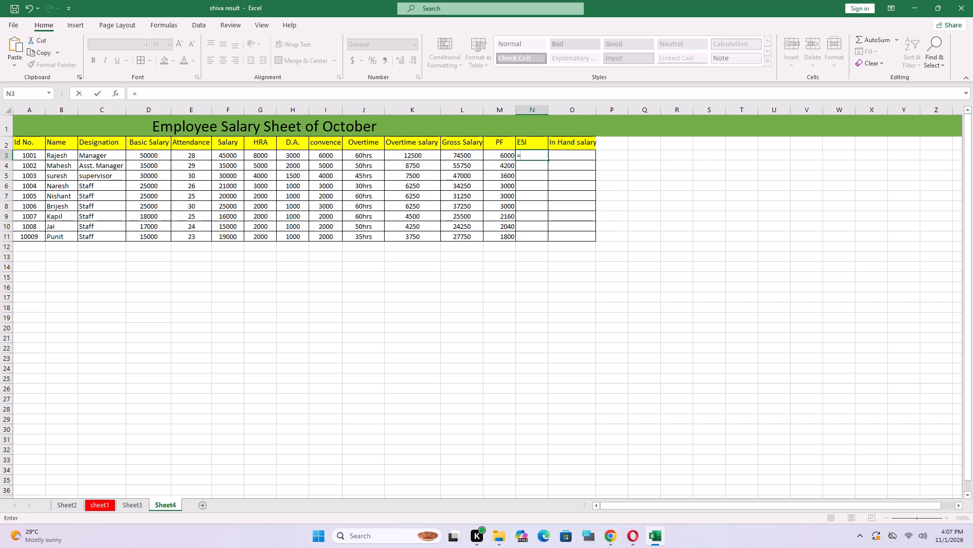
{"action": "left_click", "coordinate": [224, 155]}
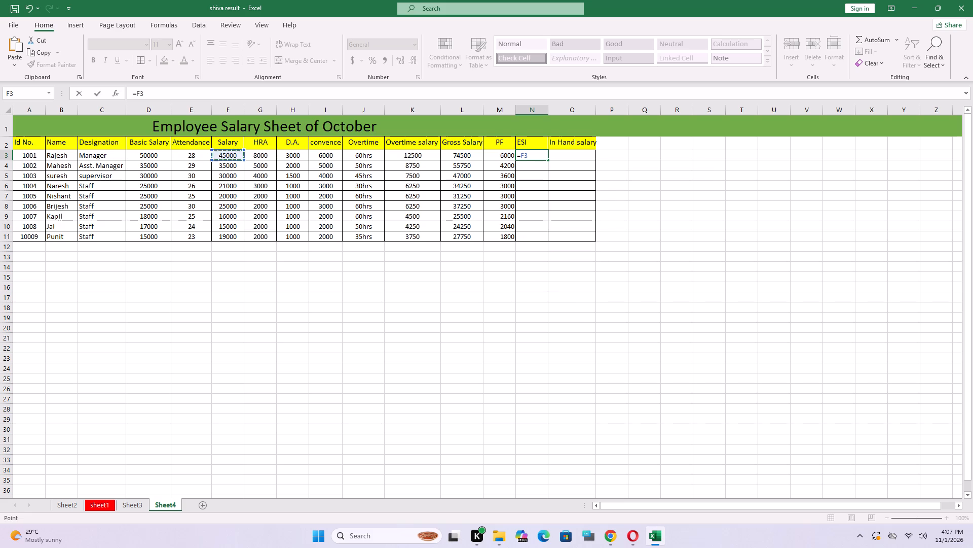
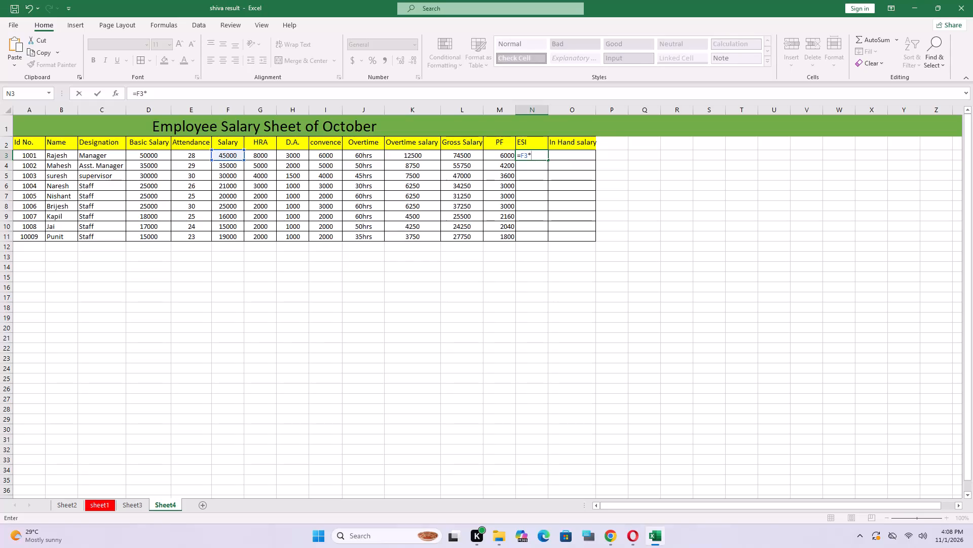
Complete the first employee's ESI formula in N3 as 0.75 percent of salary, =F3*0.75/100.
{"action": "key", "text": "0"}
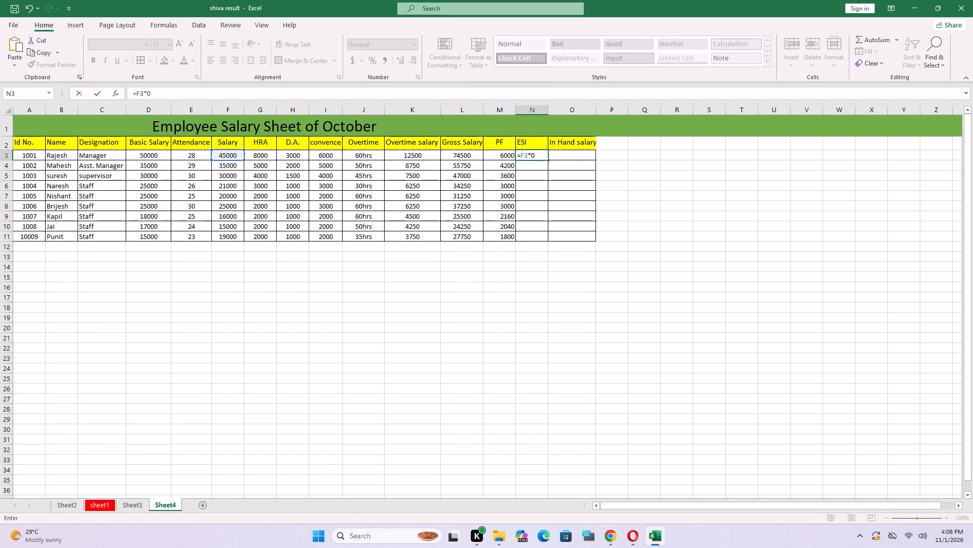
{"action": "key", "text": "period"}
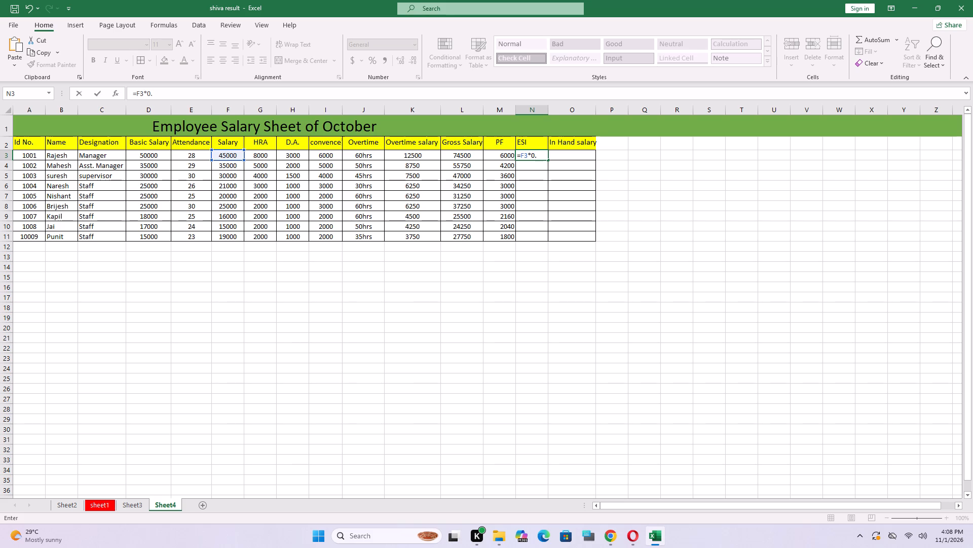
{"action": "key", "text": "BackSpace"}
{"action": "key", "text": "Delete"}
{"action": "key", "text": "BackSpace"}
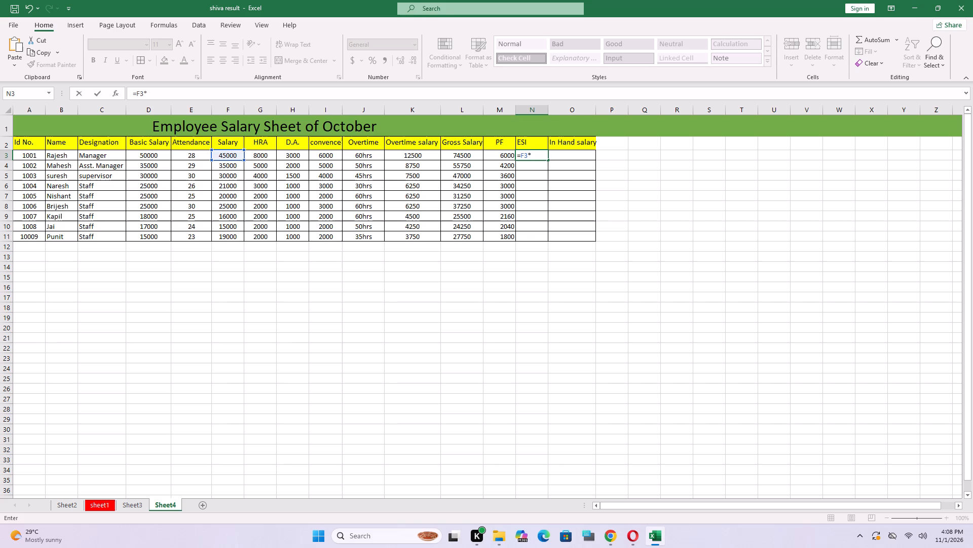
{"action": "key", "text": "0"}
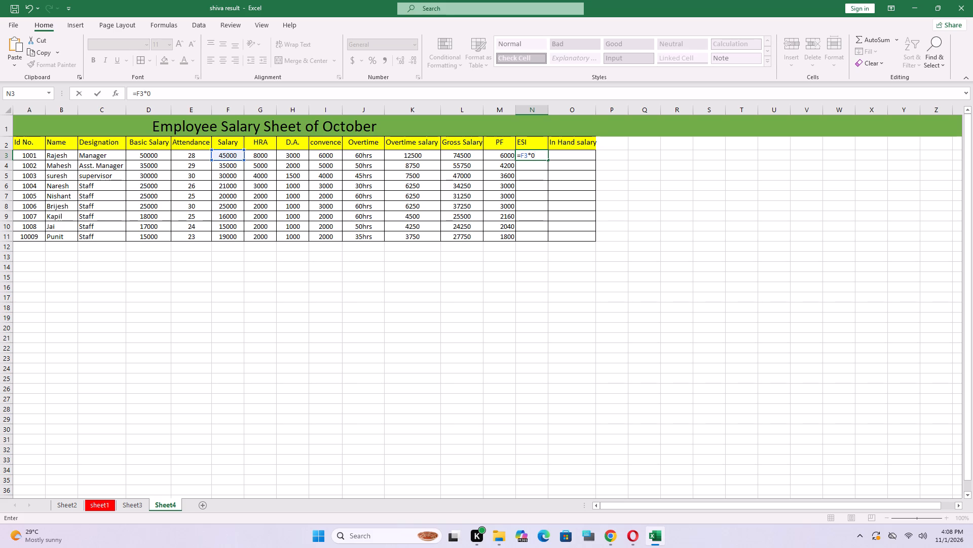
{"action": "key", "text": "shift+Delete"}
{"action": "key", "text": "Delete"}
{"action": "key", "text": "Delete"}
{"action": "key", "text": "Delete"}
{"action": "key", "text": "shift+Delete"}
{"action": "key", "text": "shift+Delete"}
{"action": "key", "text": "shift+Delete"}
{"action": "key", "text": "shift+Delete"}
{"action": "key", "text": "period"}
{"action": "type", "text": "75"}
{"action": "key", "text": "slash"}
{"action": "type", "text": "100"}
{"action": "key", "text": "Return"}
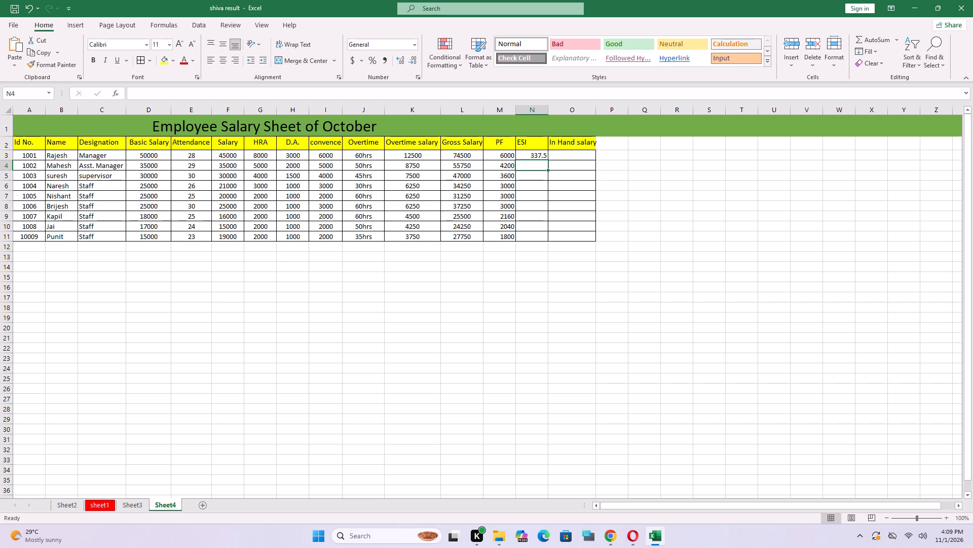
Fill the ESI formula from N3 down through N11 for the remaining employees.
{"action": "left_click", "coordinate": [539, 153]}
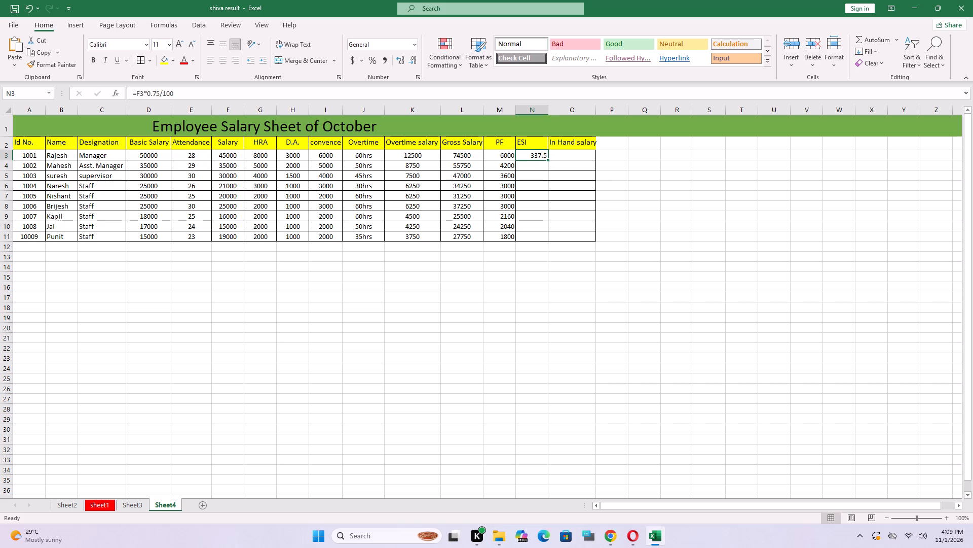
{"action": "left_click_drag", "start_coordinate": [547, 159], "coordinate": [545, 241]}
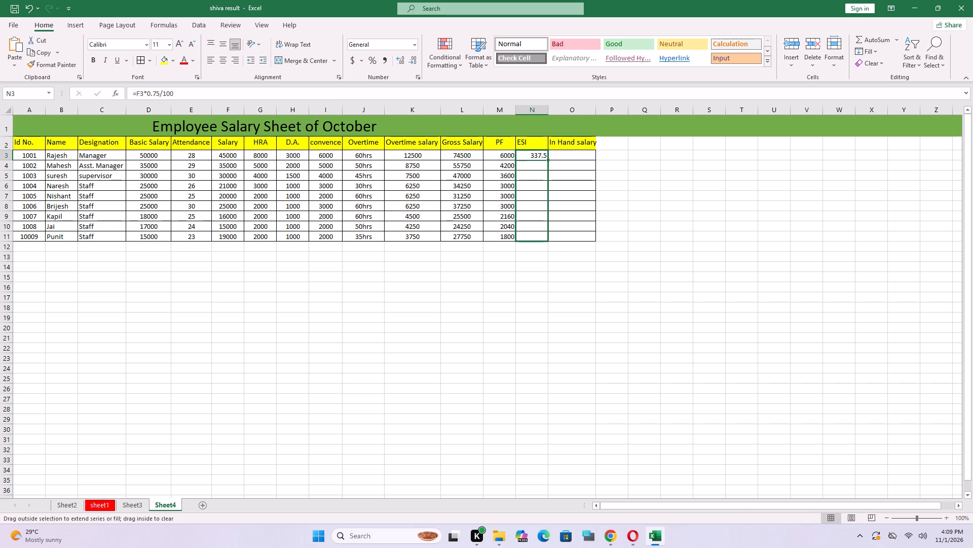
{"action": "left_click_drag", "start_coordinate": [545, 241], "coordinate": [544, 241]}
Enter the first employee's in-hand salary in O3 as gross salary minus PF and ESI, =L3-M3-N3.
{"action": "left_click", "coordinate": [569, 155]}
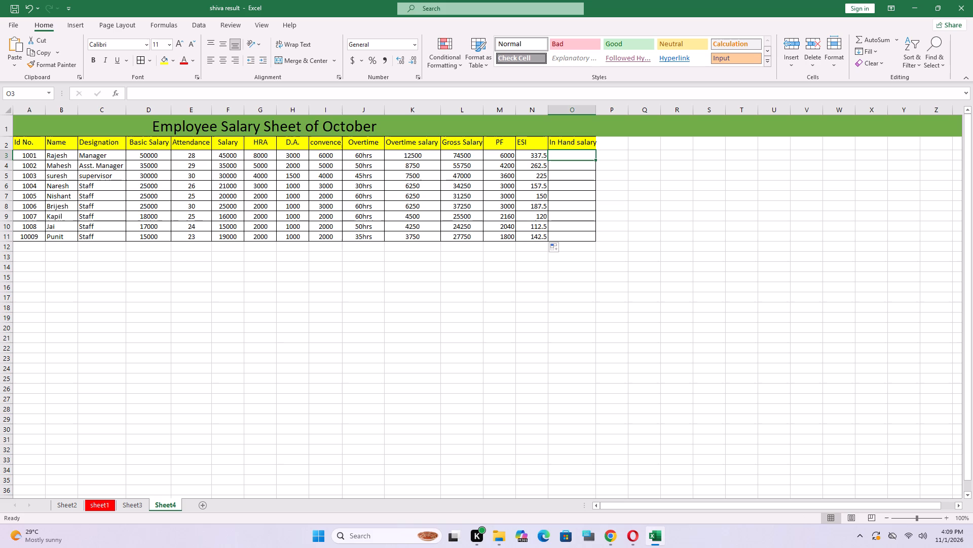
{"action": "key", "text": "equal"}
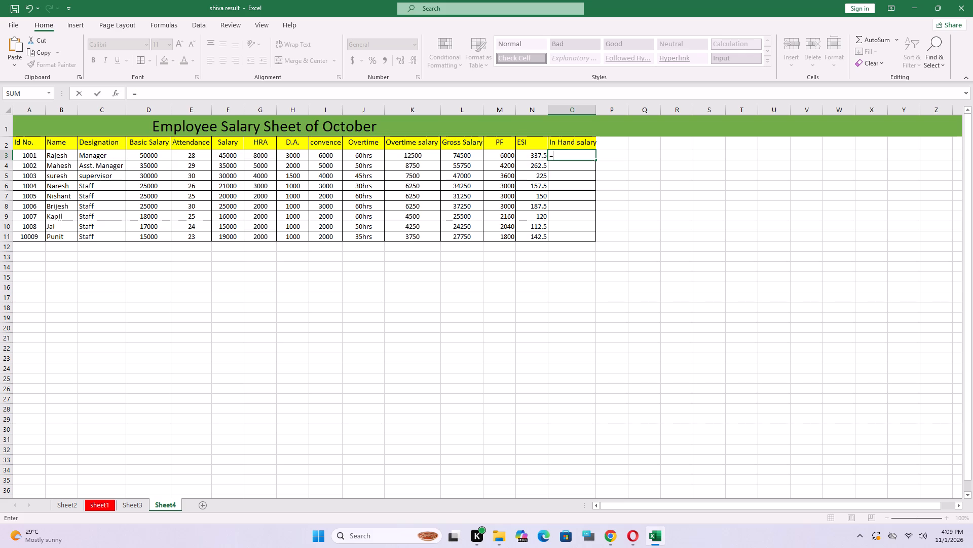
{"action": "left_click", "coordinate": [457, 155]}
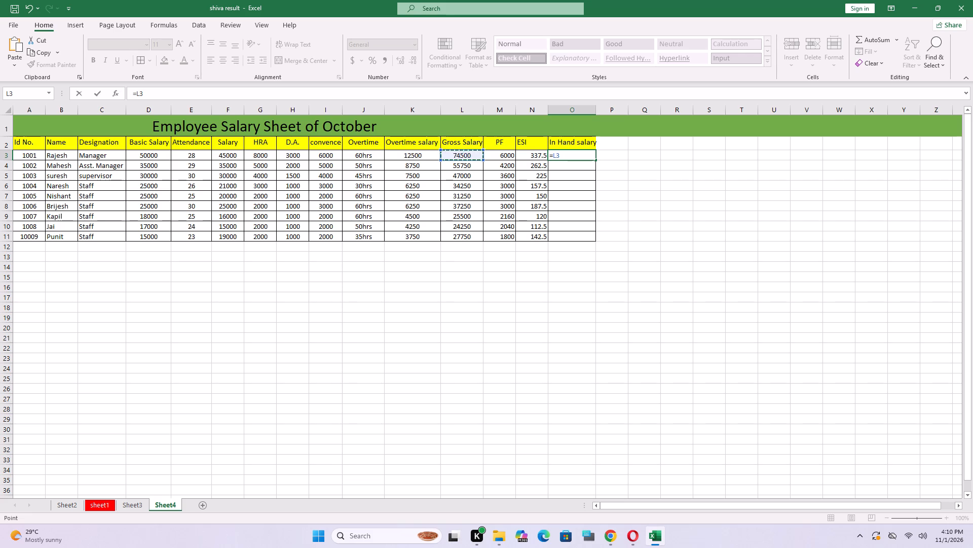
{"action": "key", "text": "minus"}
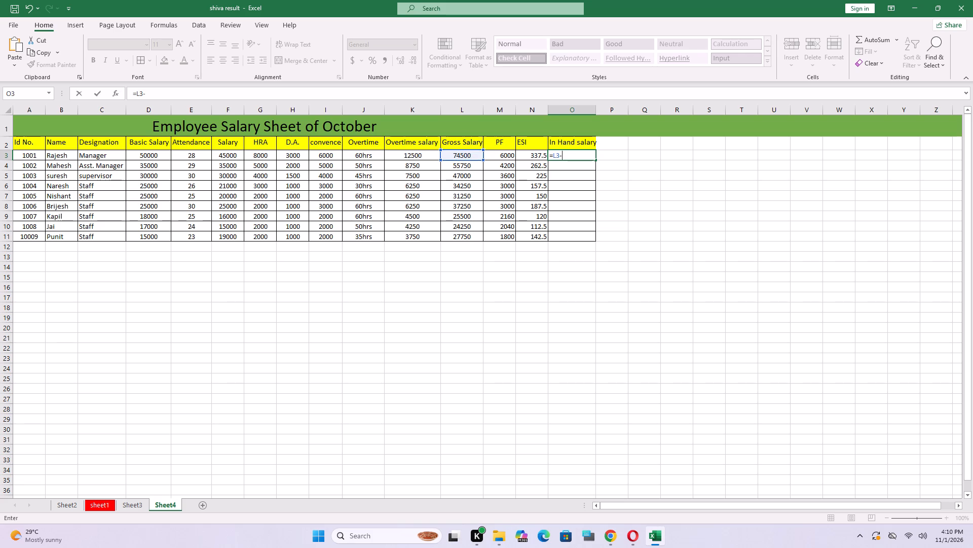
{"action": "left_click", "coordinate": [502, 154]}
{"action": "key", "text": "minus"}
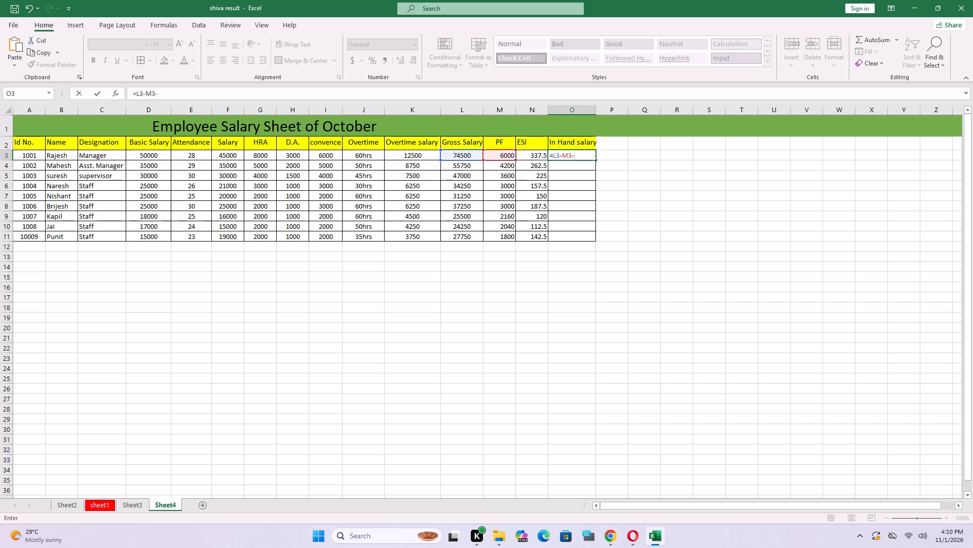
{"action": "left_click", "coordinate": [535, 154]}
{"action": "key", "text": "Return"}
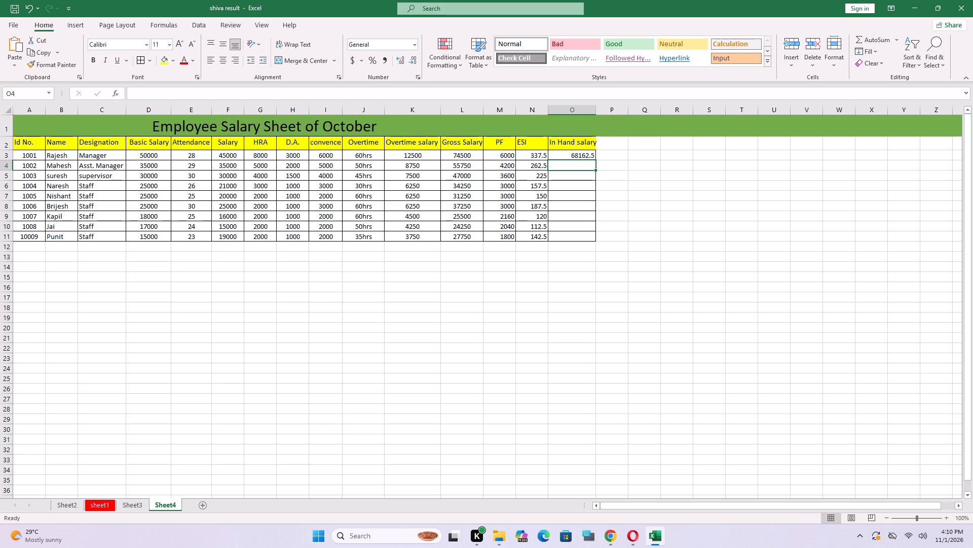
Enter the second employee's in-hand salary in O4 as gross salary minus PF and ESI, =L4-M4-N4.
{"action": "key", "text": "equal"}
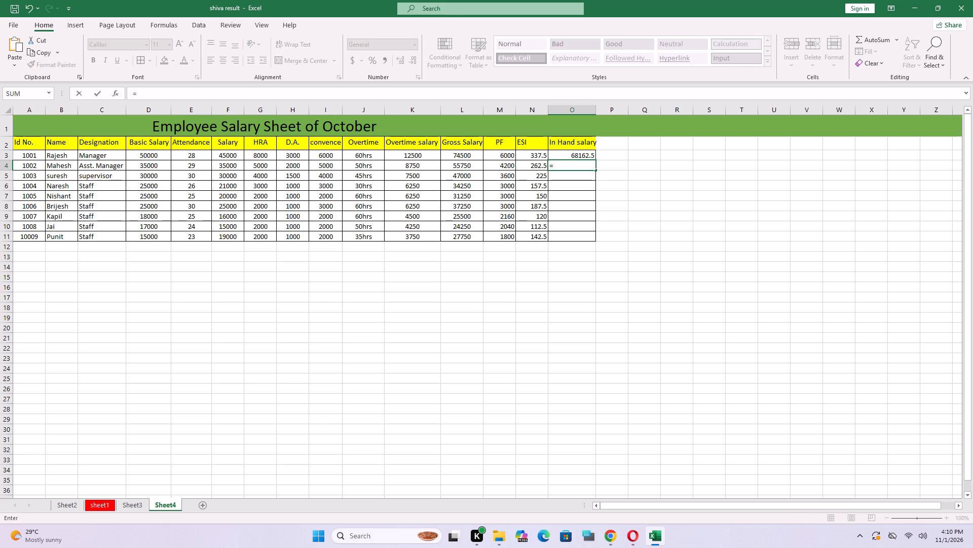
{"action": "left_click", "coordinate": [409, 166]}
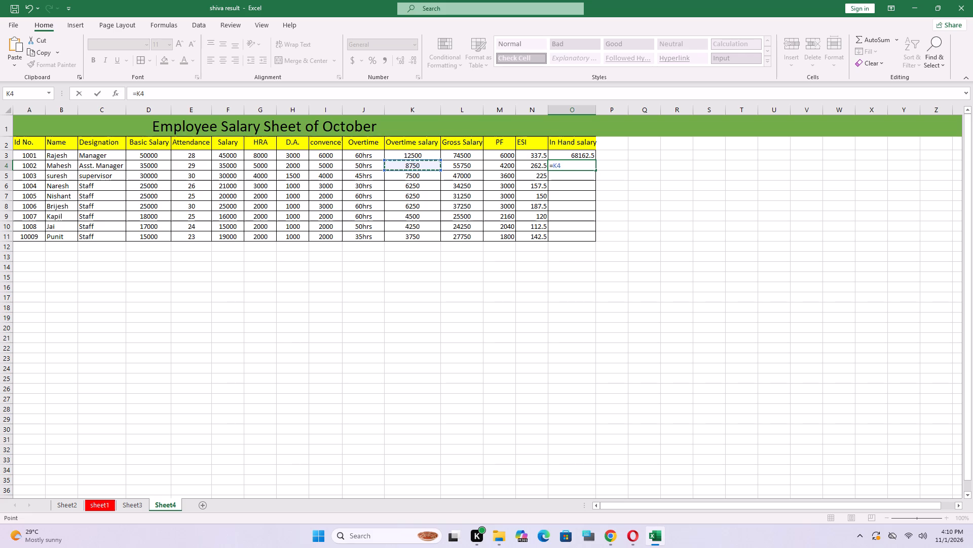
{"action": "key", "text": "minus"}
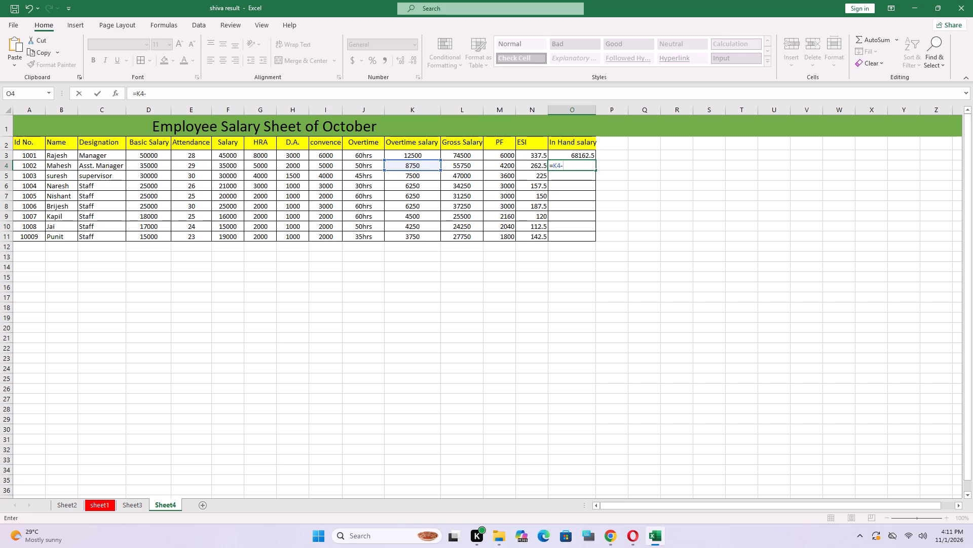
{"action": "left_click", "coordinate": [575, 168]}
{"action": "key", "text": "BackSpace"}
{"action": "key", "text": "BackSpace"}
{"action": "key", "text": "BackSpace"}
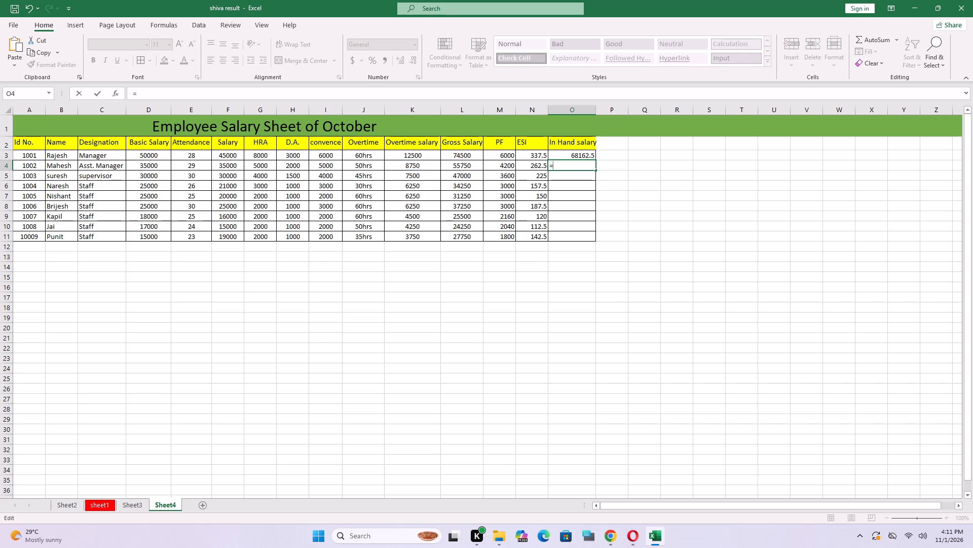
{"action": "left_click", "coordinate": [454, 168]}
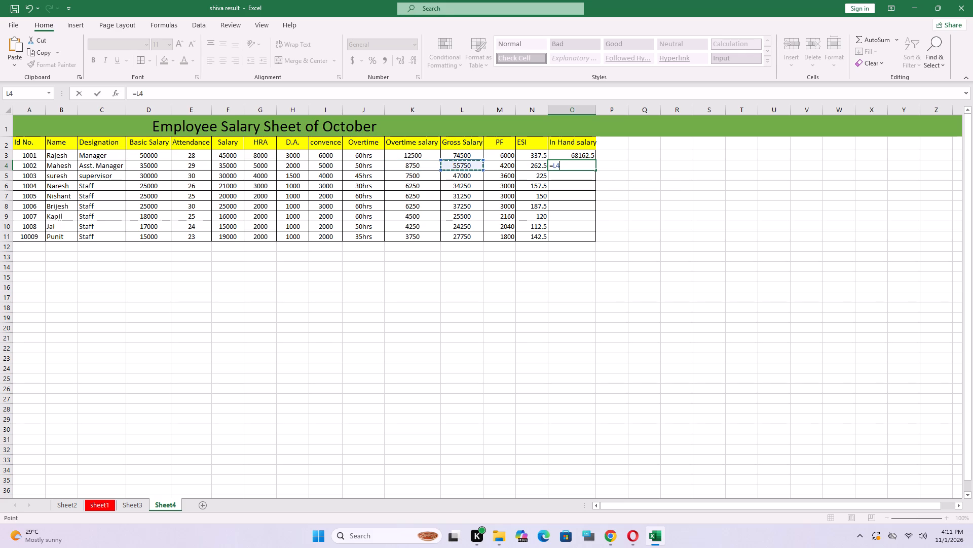
{"action": "key", "text": "minus"}
{"action": "left_click", "coordinate": [510, 163]}
{"action": "key", "text": "minus"}
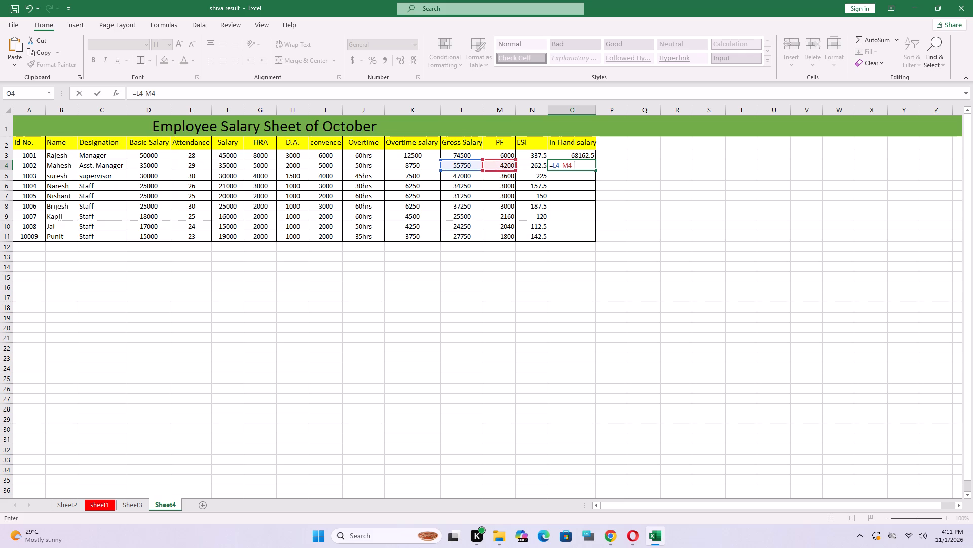
{"action": "left_click", "coordinate": [533, 168]}
{"action": "key", "text": "Return"}
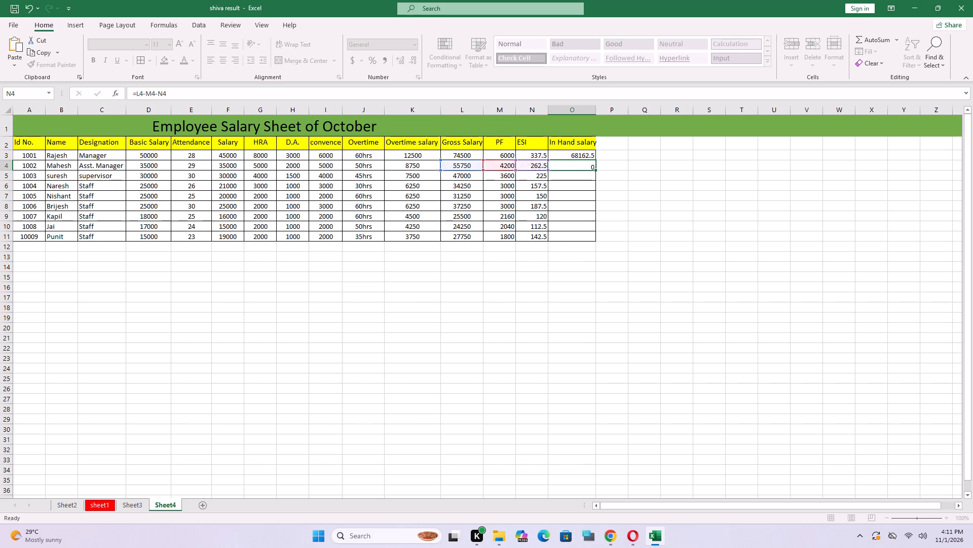
Re-enter the first employee's in-hand salary in O3 as gross salary minus PF and ESI, =L3-M3-N3.
{"action": "left_click", "coordinate": [574, 155]}
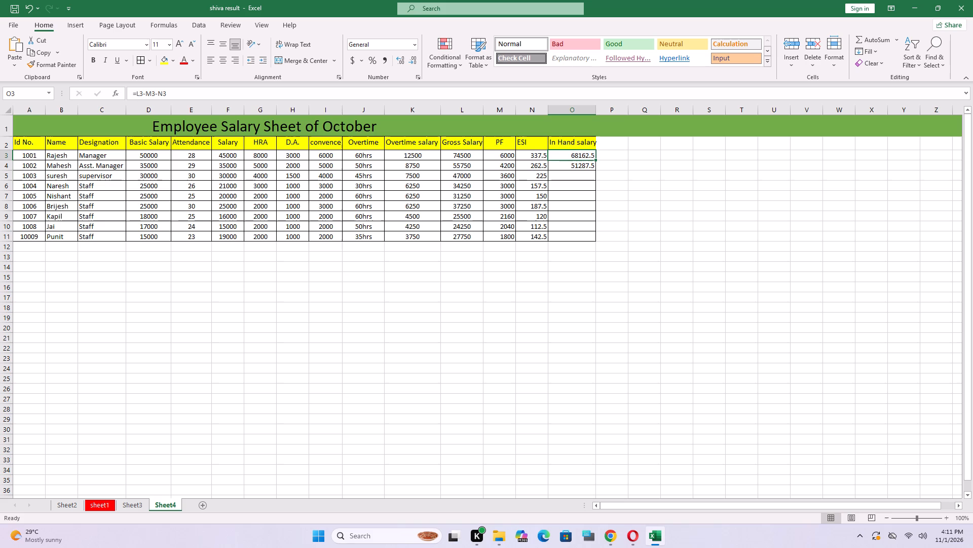
{"action": "key", "text": "BackSpace"}
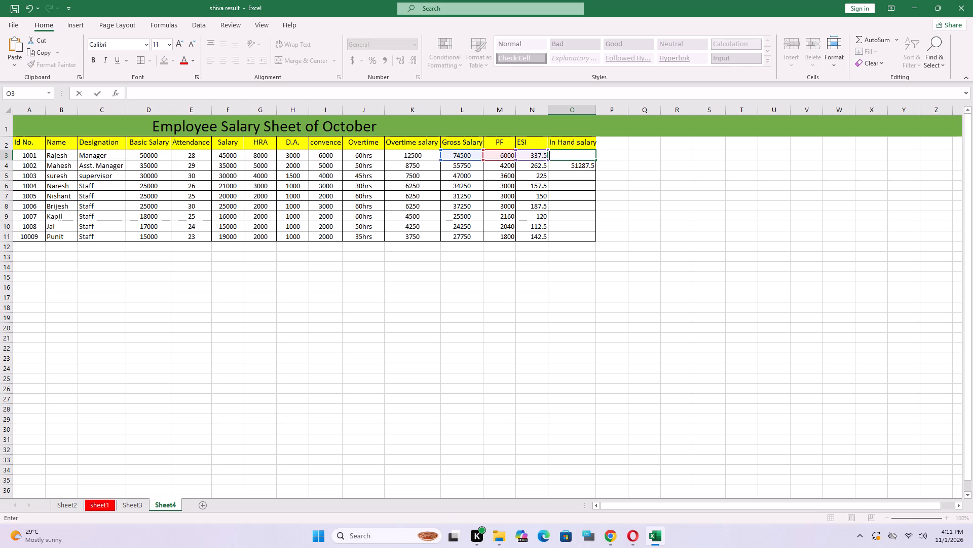
{"action": "key", "text": "equal"}
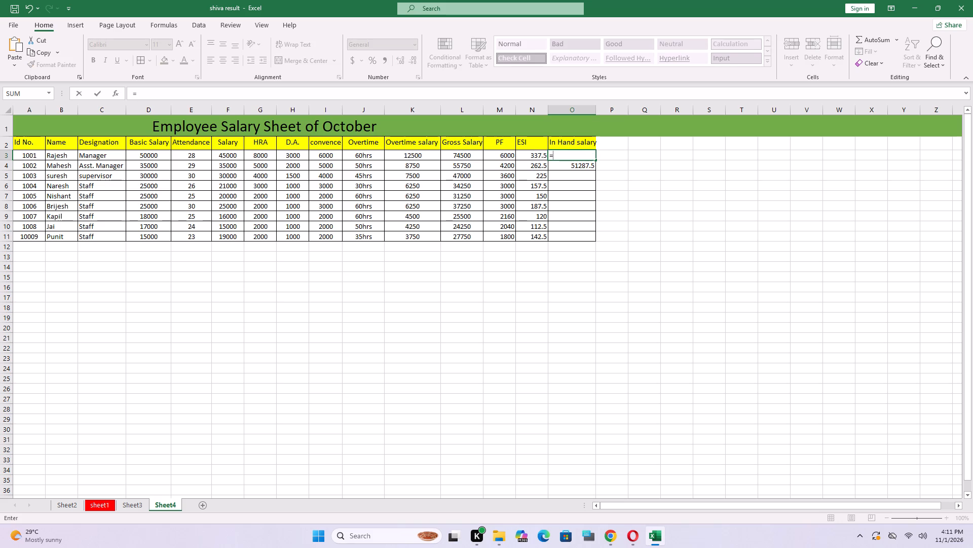
{"action": "left_click", "coordinate": [461, 155]}
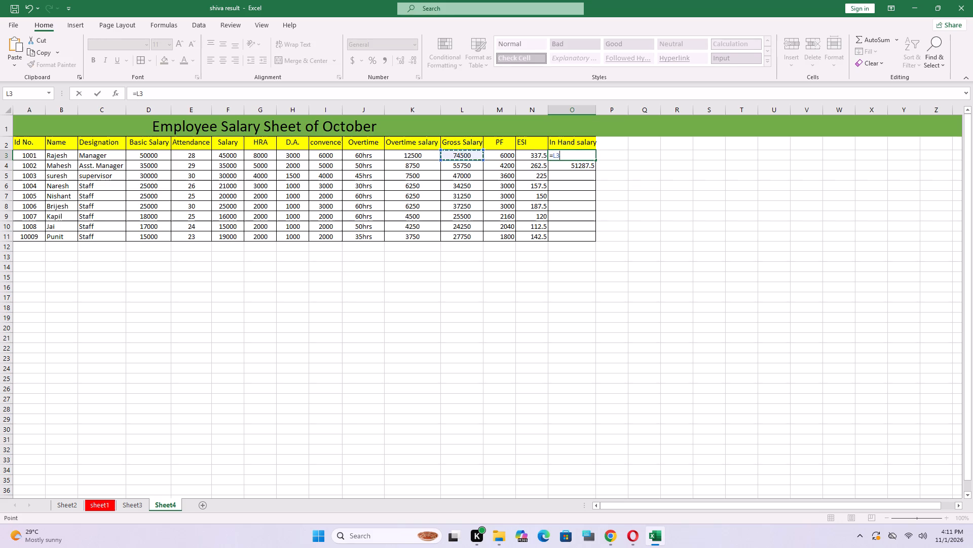
{"action": "key", "text": "minus"}
{"action": "left_click", "coordinate": [499, 156]}
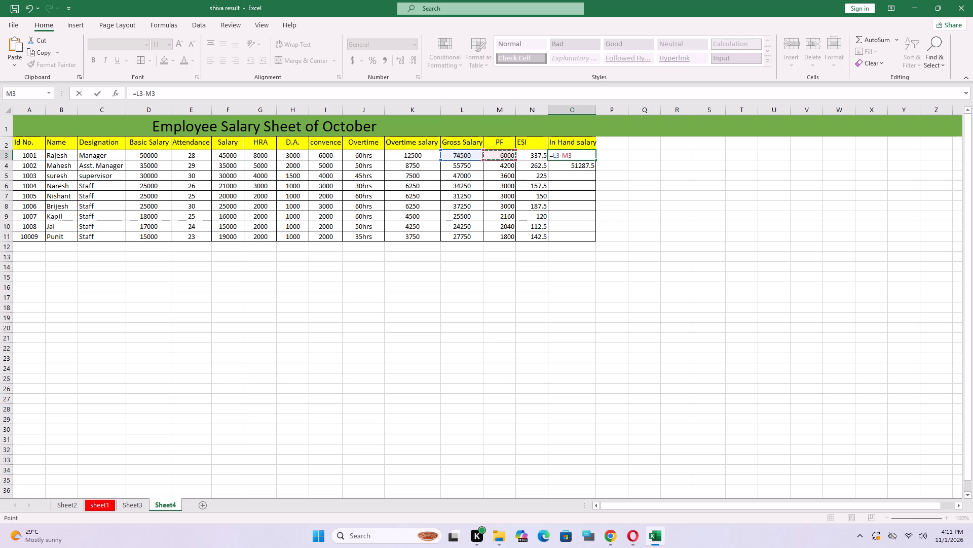
{"action": "key", "text": "minus"}
{"action": "left_click", "coordinate": [525, 158]}
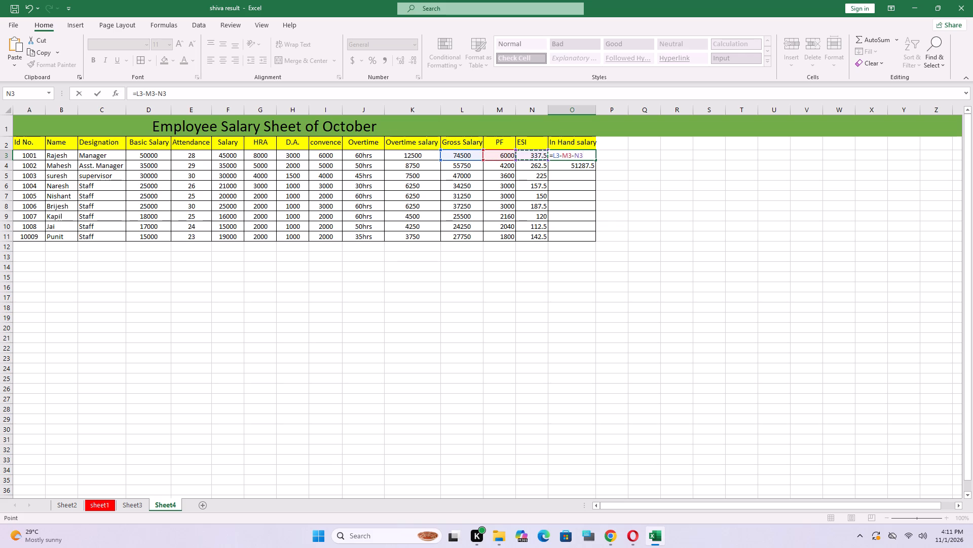
{"action": "key", "text": "Return"}
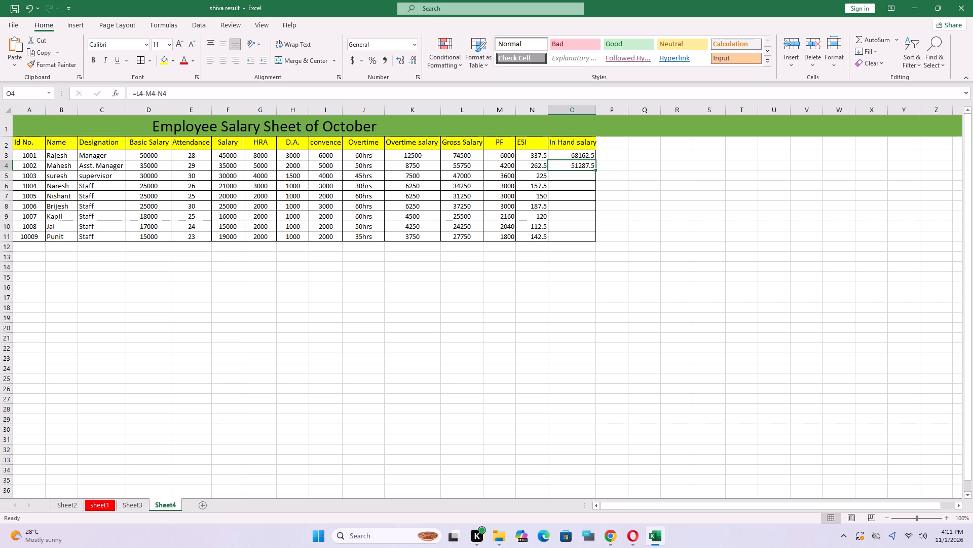
Fill the in-hand salary formulas from O3:O4 down through O11 for the remaining employees.
{"action": "left_click_drag", "start_coordinate": [590, 153], "coordinate": [592, 165]}
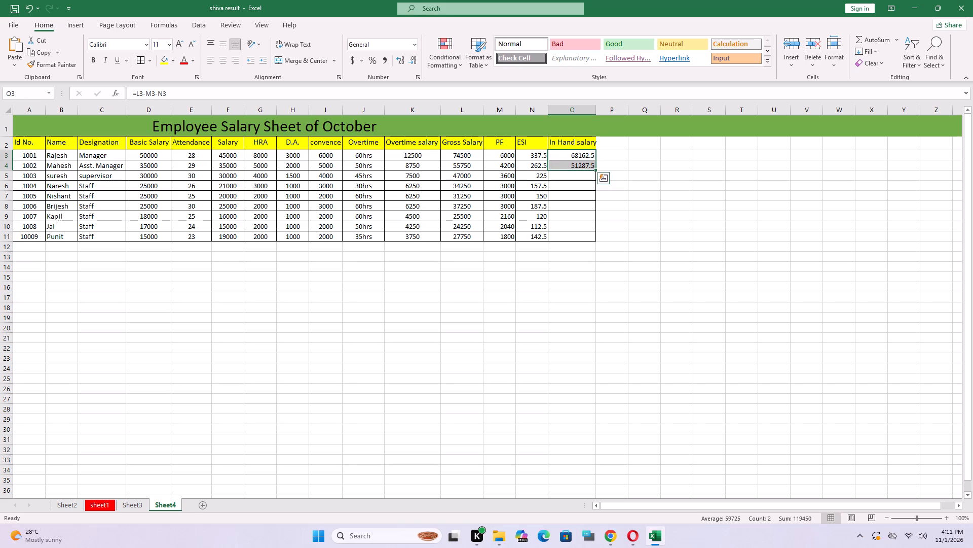
{"action": "left_click_drag", "start_coordinate": [595, 169], "coordinate": [593, 178]}
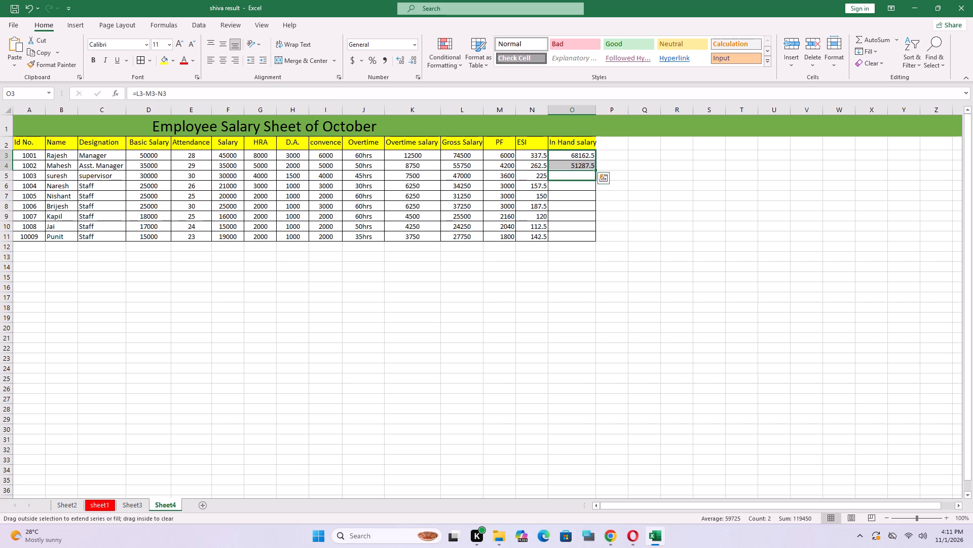
{"action": "left_click_drag", "start_coordinate": [593, 178], "coordinate": [596, 242]}
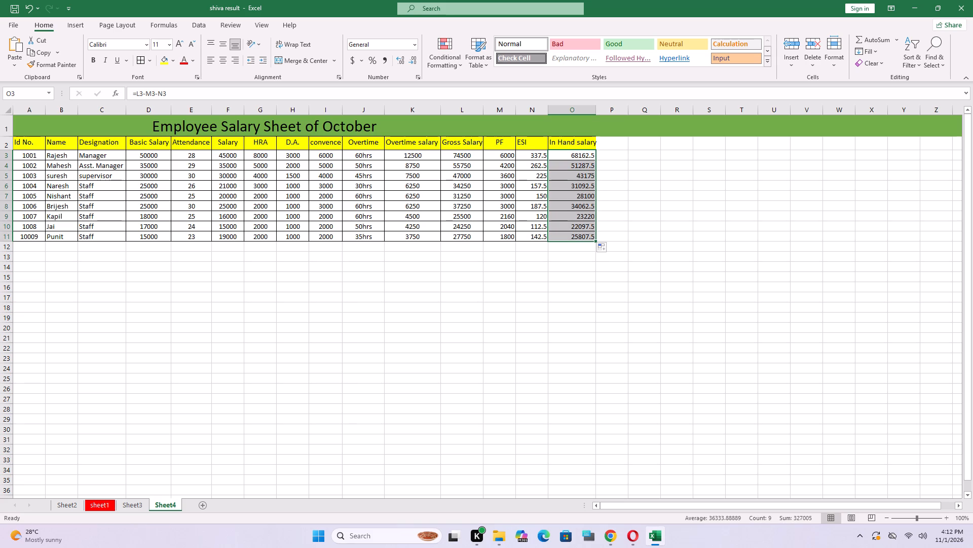
Set the font colour of the employee ID numbers in A3:A11 to red.
{"action": "left_click_drag", "start_coordinate": [23, 151], "coordinate": [19, 238]}
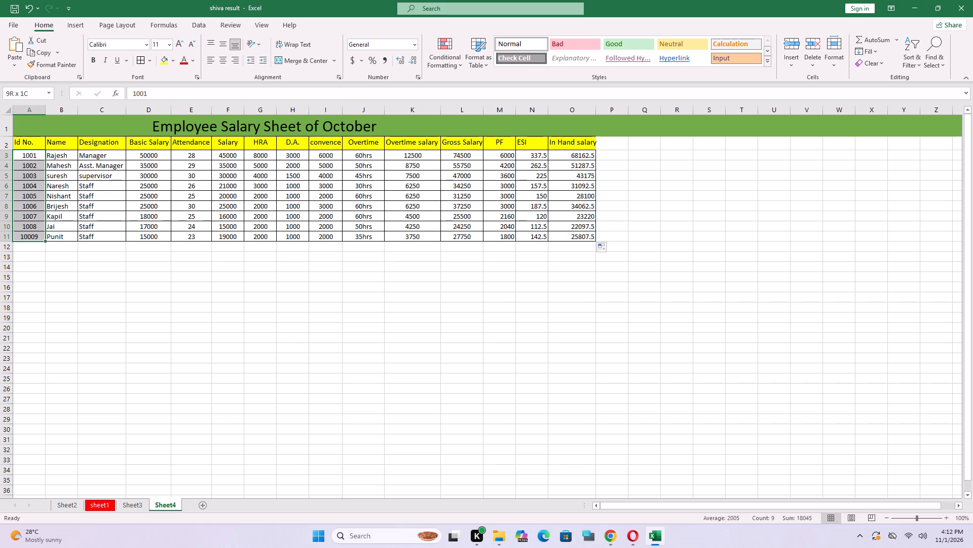
{"action": "left_click", "coordinate": [188, 59]}
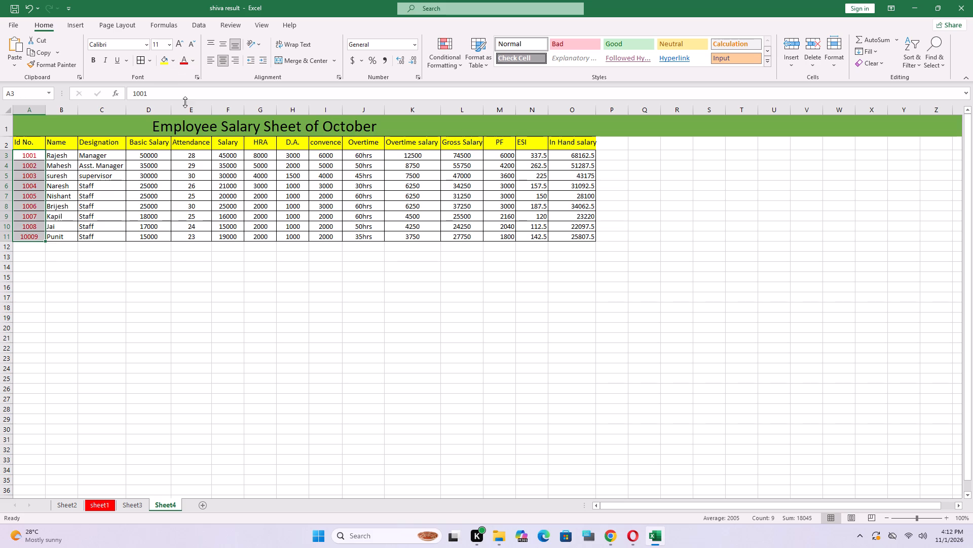
{"action": "left_click", "coordinate": [190, 57]}
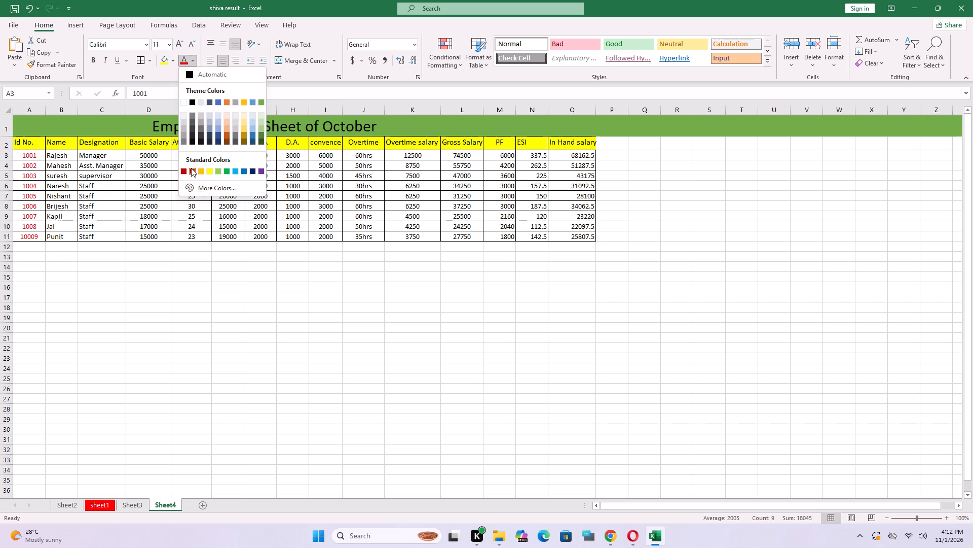
{"action": "left_click", "coordinate": [191, 168]}
Shade the employee ID cells A3:A11 with a yellow fill.
{"action": "left_click_drag", "start_coordinate": [29, 147], "coordinate": [32, 166]}
{"action": "left_click_drag", "start_coordinate": [20, 155], "coordinate": [31, 210]}
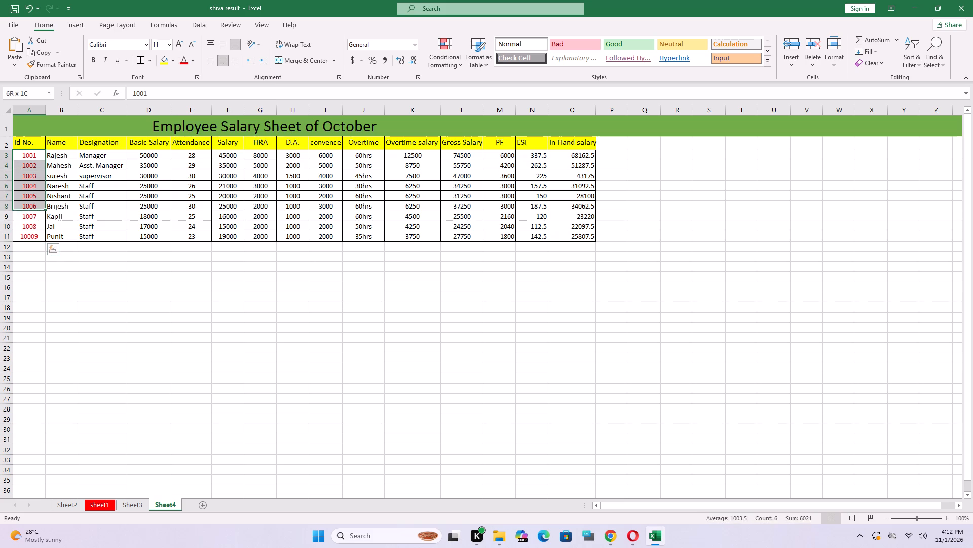
{"action": "left_click_drag", "start_coordinate": [31, 210], "coordinate": [31, 232]}
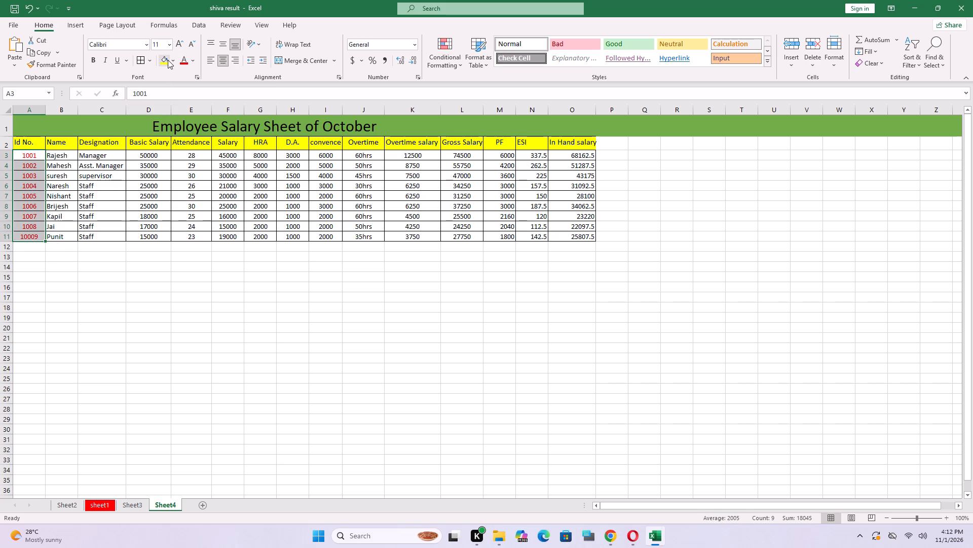
{"action": "left_click", "coordinate": [168, 60]}
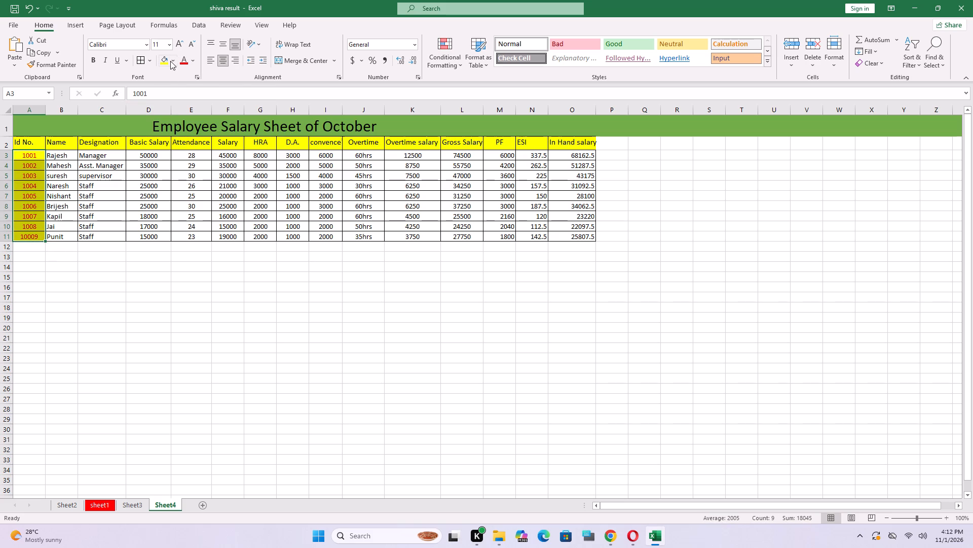
{"action": "left_click", "coordinate": [170, 60]}
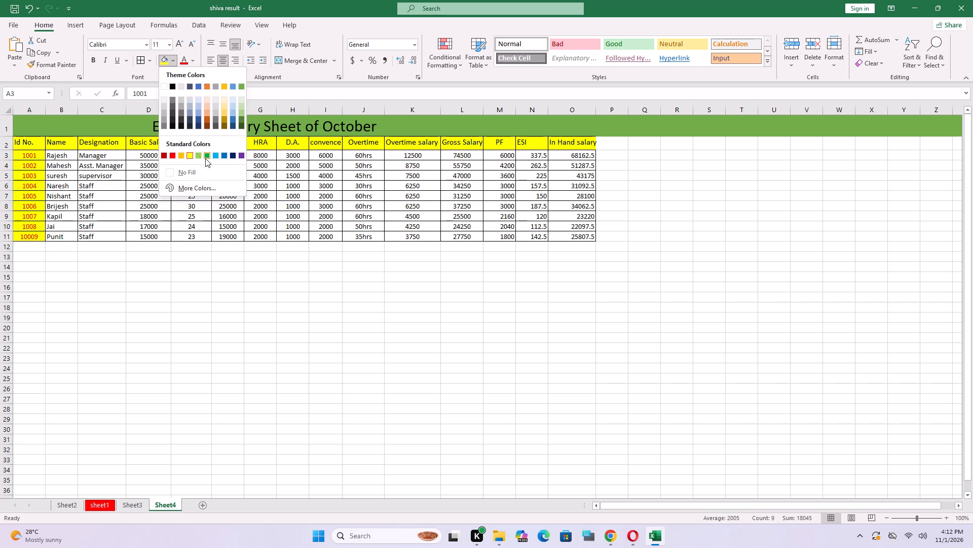
{"action": "left_click", "coordinate": [224, 151]}
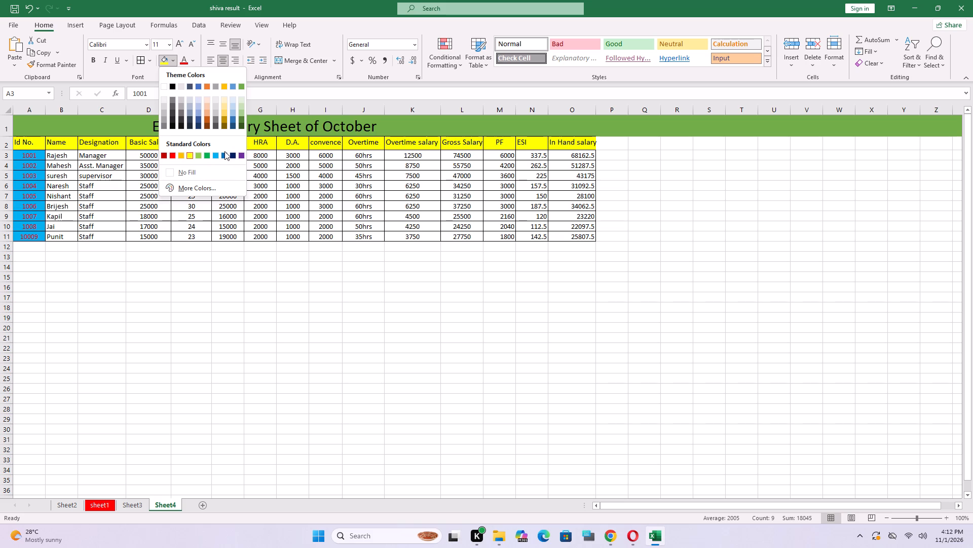
{"action": "left_click", "coordinate": [115, 310]}
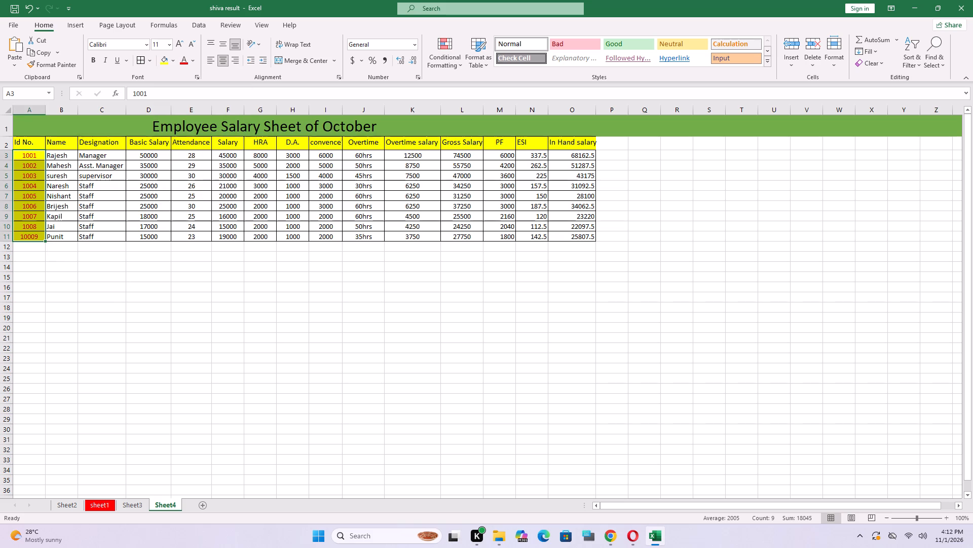
Shade the Attendance cells E3:E11 with a dark blue theme fill colour.
{"action": "left_click_drag", "start_coordinate": [186, 155], "coordinate": [195, 237]}
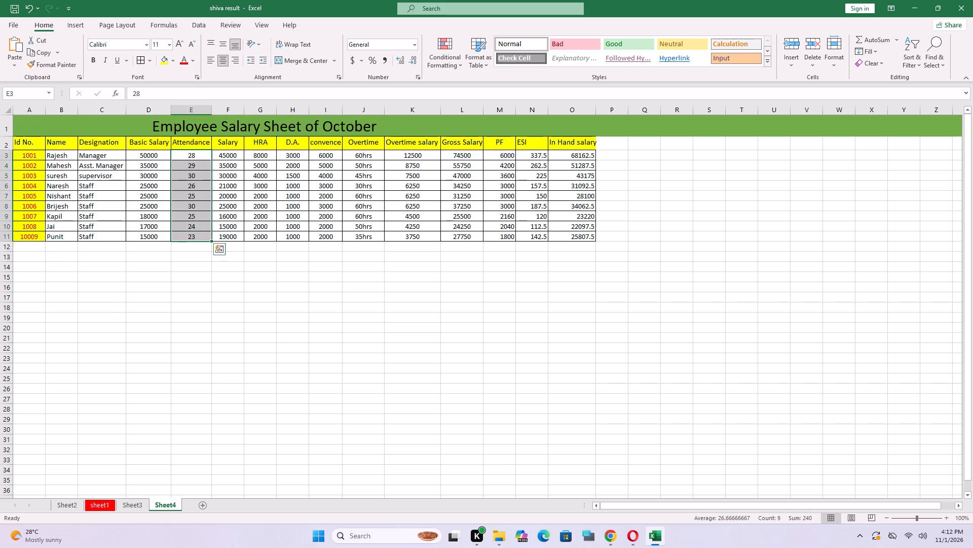
{"action": "left_click", "coordinate": [168, 59]}
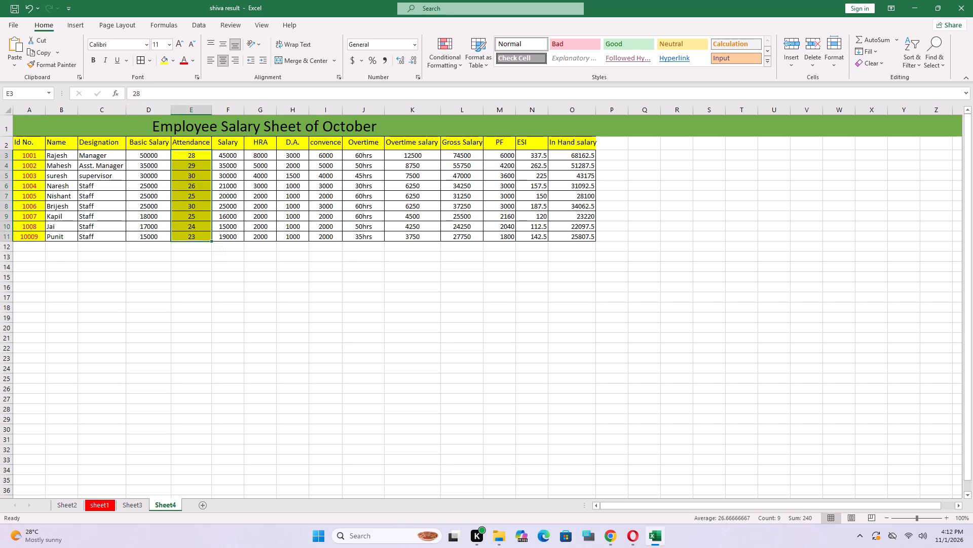
{"action": "left_click", "coordinate": [170, 60]}
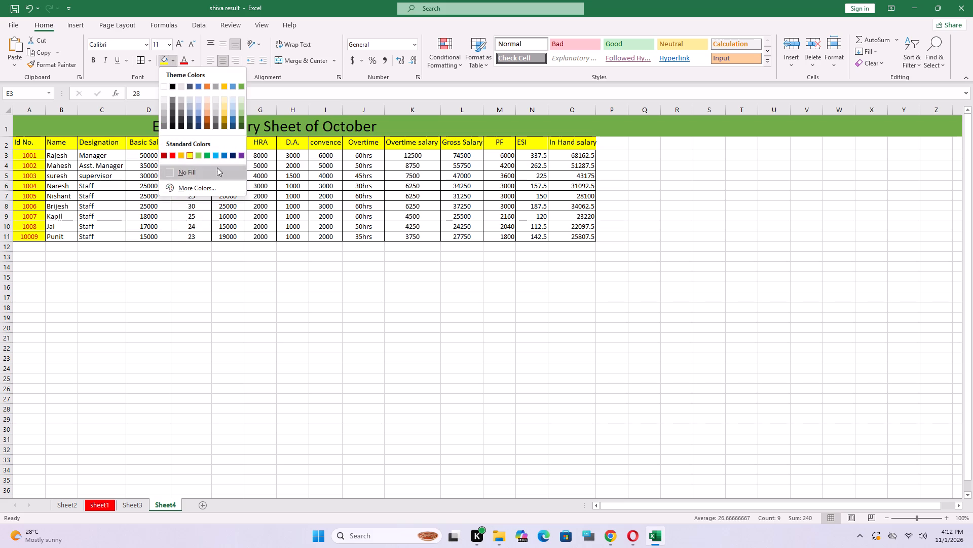
{"action": "left_click", "coordinate": [196, 120]}
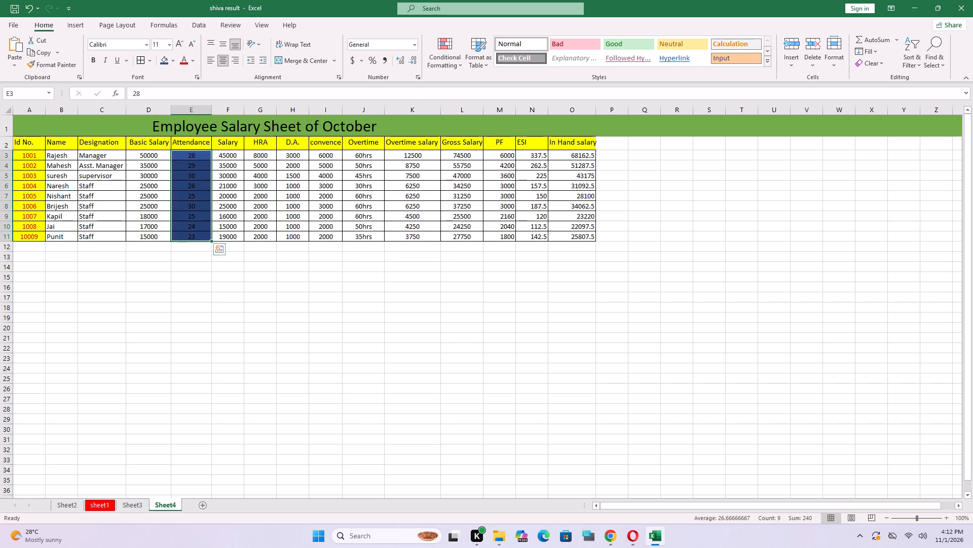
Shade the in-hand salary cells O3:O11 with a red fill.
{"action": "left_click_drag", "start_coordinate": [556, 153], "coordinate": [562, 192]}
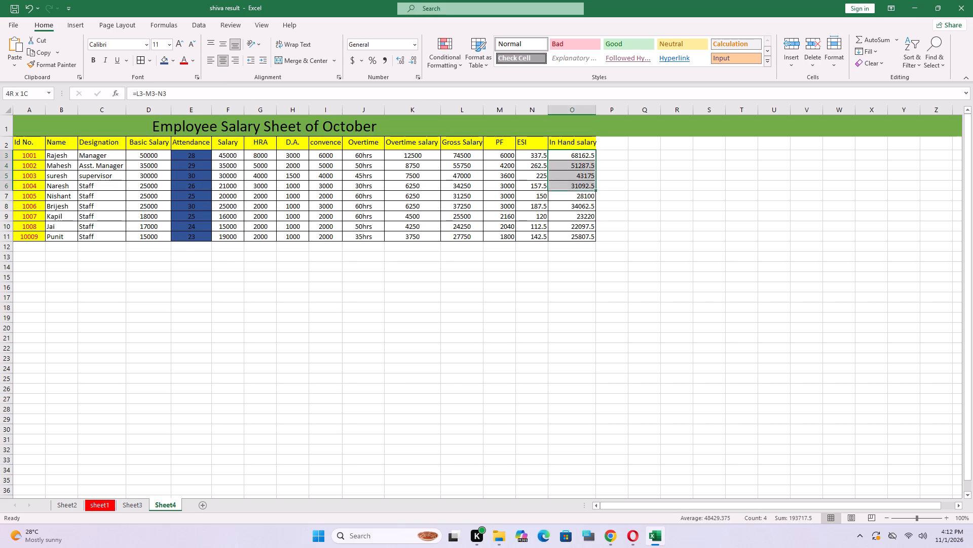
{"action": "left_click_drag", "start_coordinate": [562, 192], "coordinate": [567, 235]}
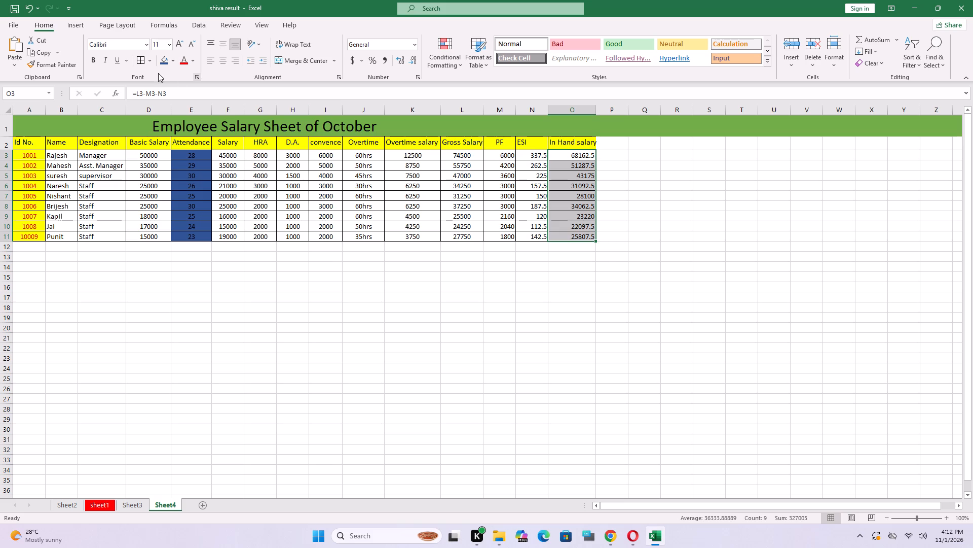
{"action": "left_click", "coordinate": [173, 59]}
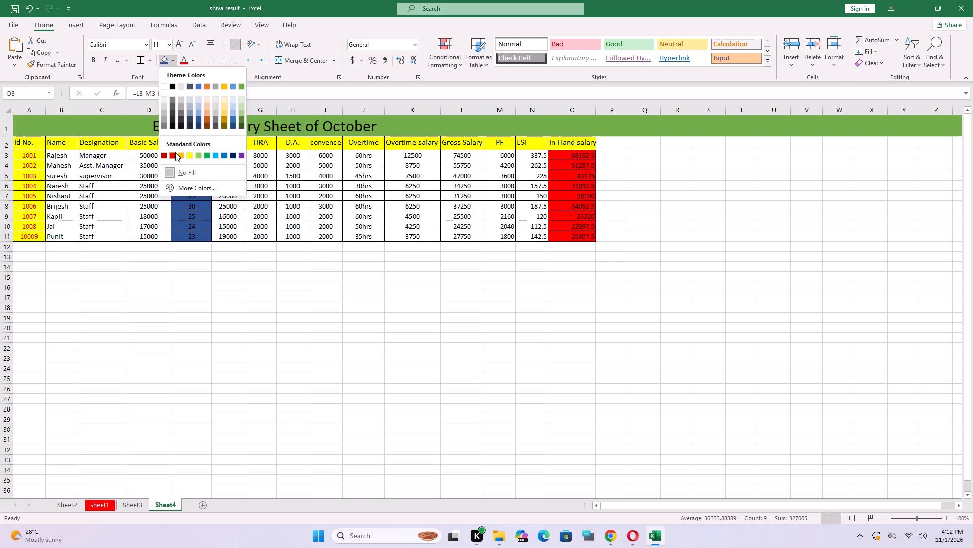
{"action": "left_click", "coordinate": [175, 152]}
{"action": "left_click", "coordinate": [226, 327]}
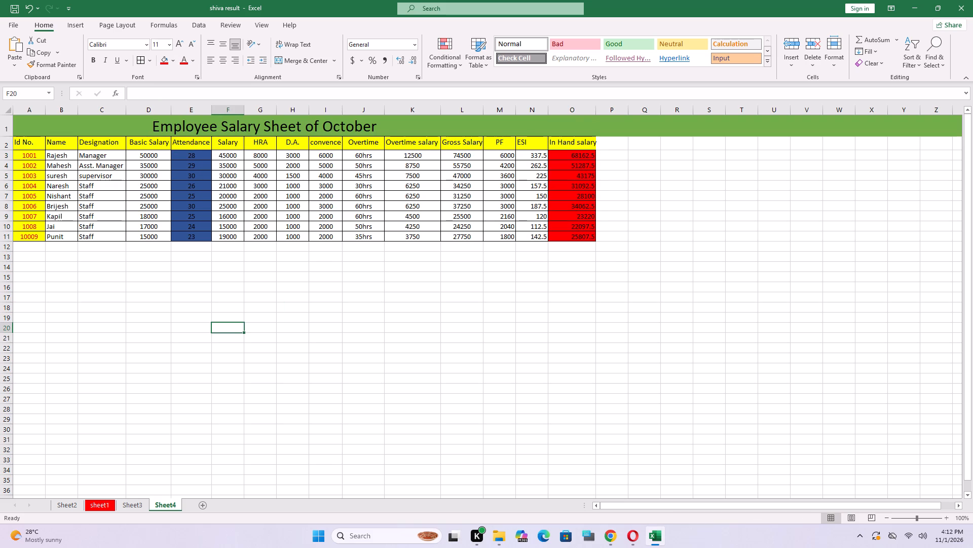
Shade the in-hand salary cells O3:O11 with the standard light blue fill.
{"action": "left_click", "coordinate": [171, 63]}
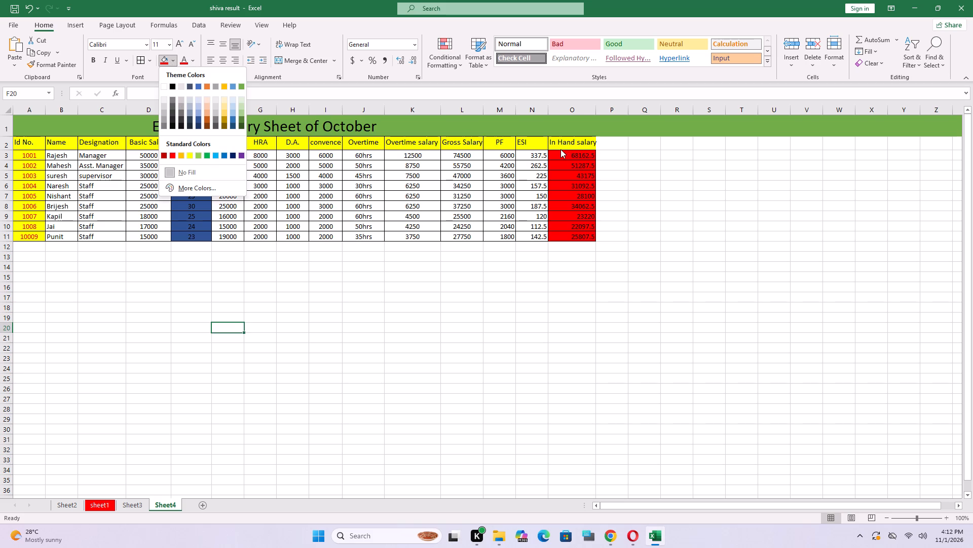
{"action": "left_click_drag", "start_coordinate": [560, 149], "coordinate": [564, 165]}
{"action": "left_click_drag", "start_coordinate": [559, 150], "coordinate": [566, 172]}
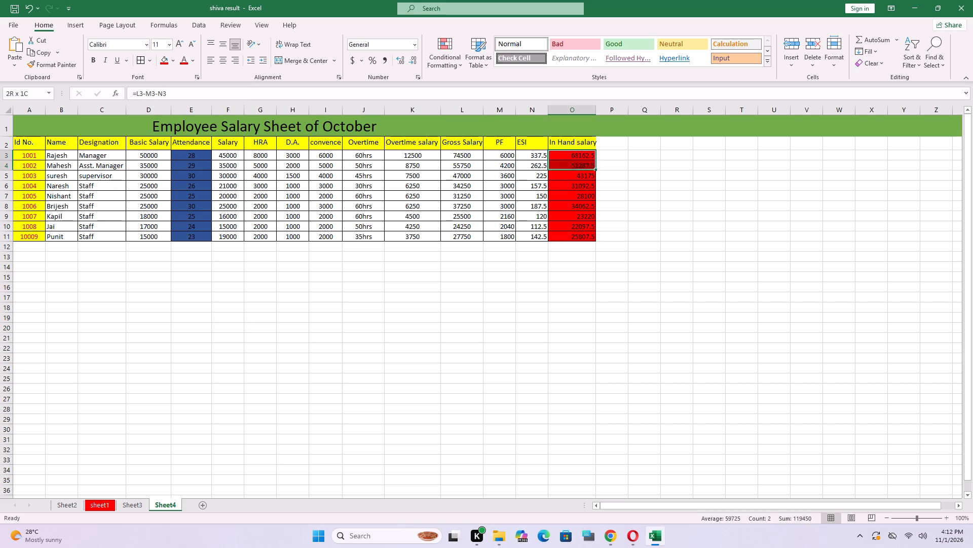
{"action": "left_click_drag", "start_coordinate": [566, 172], "coordinate": [576, 235]}
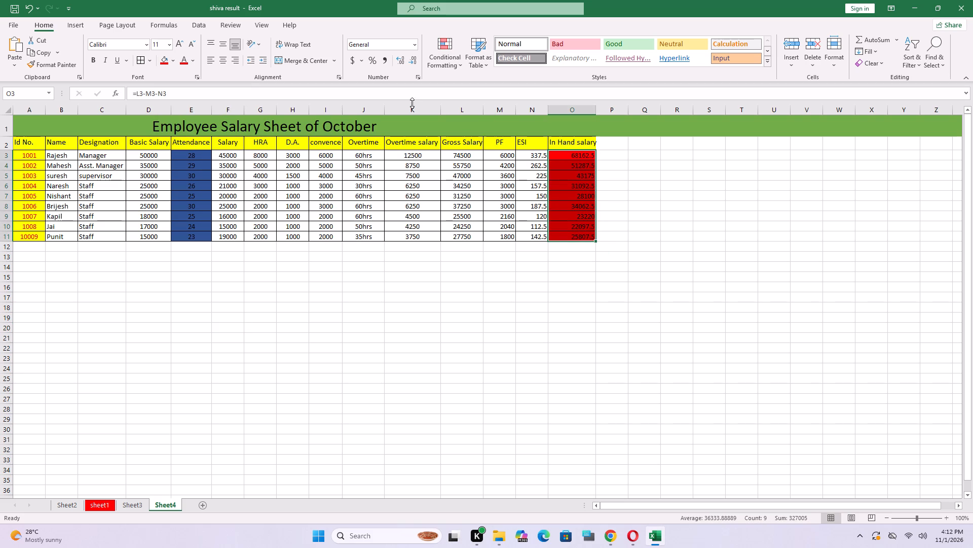
{"action": "left_click", "coordinate": [172, 57]}
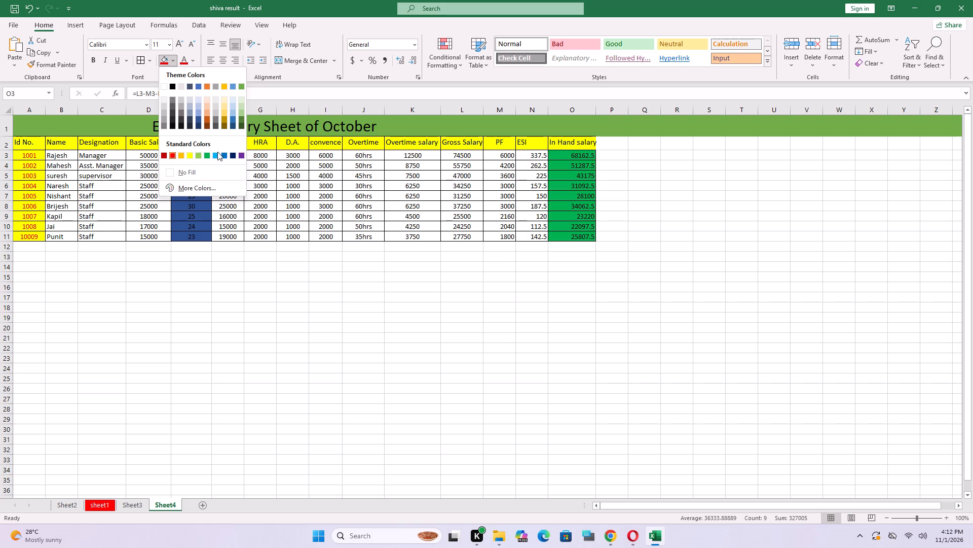
{"action": "left_click", "coordinate": [216, 153]}
{"action": "left_click", "coordinate": [246, 300]}
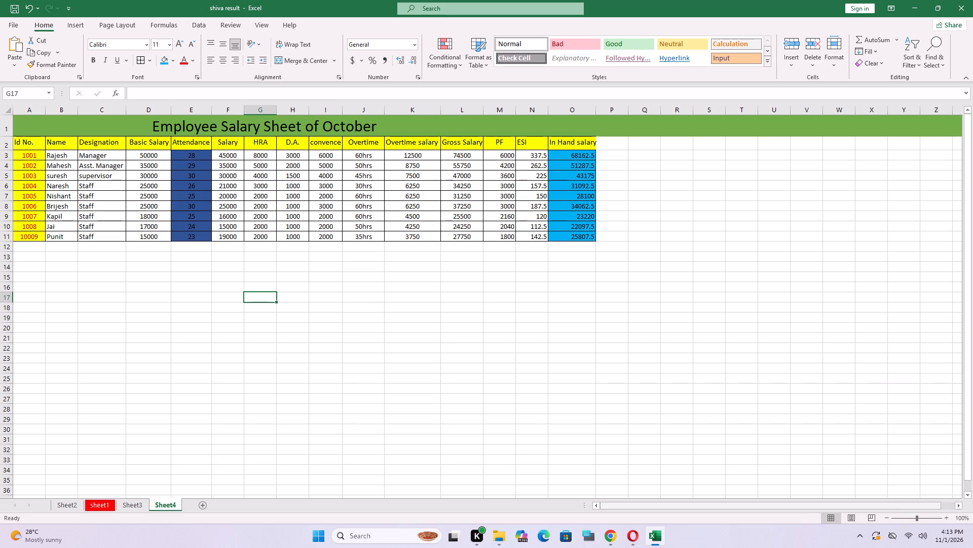
Close the shiva result workbook.
{"action": "left_click", "coordinate": [966, 8]}
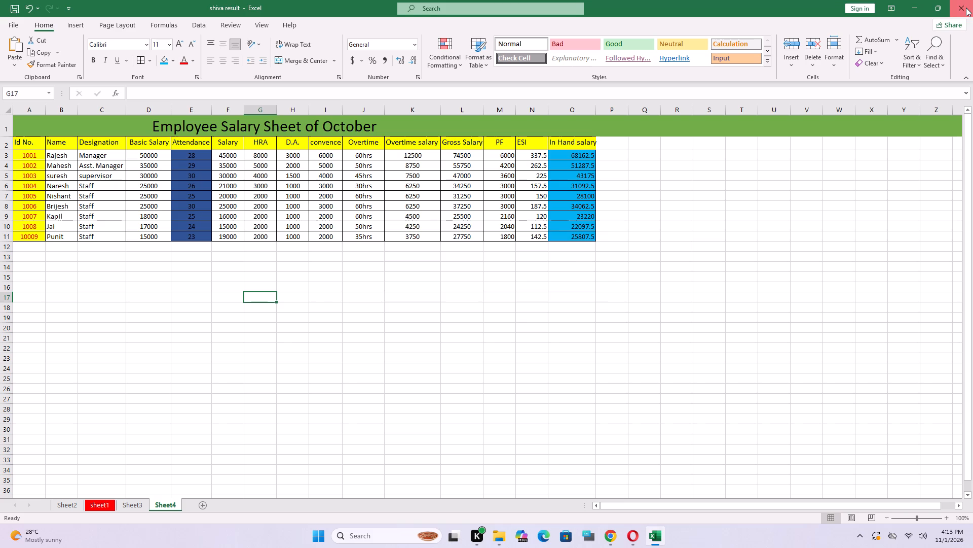
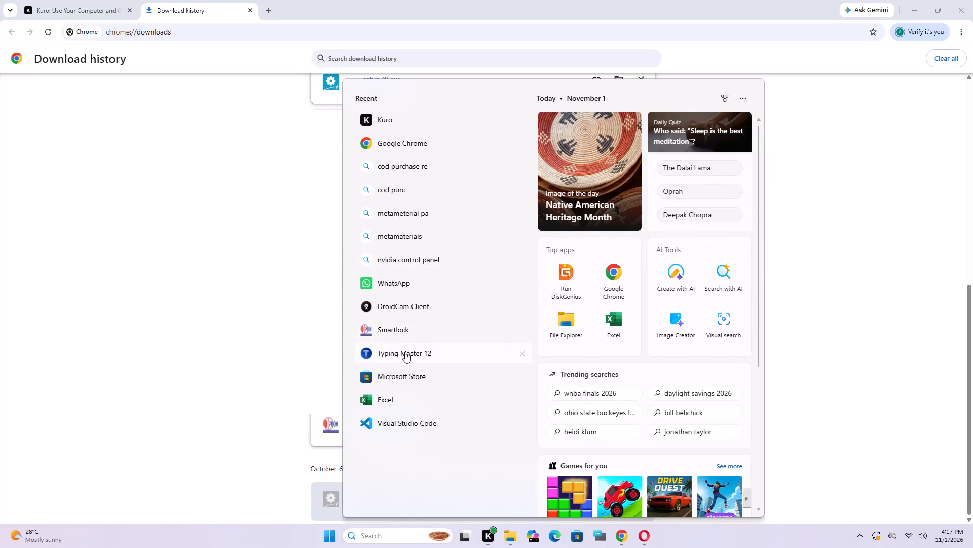
Switch to Excel and reopen the recent shiva result workbook from Documents.
{"action": "left_click", "coordinate": [389, 394]}
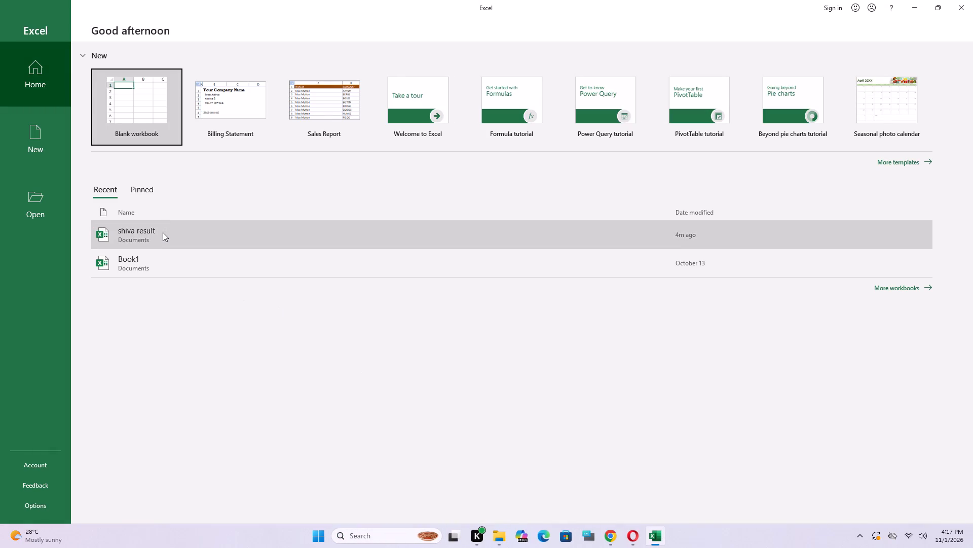
{"action": "left_click", "coordinate": [163, 232]}
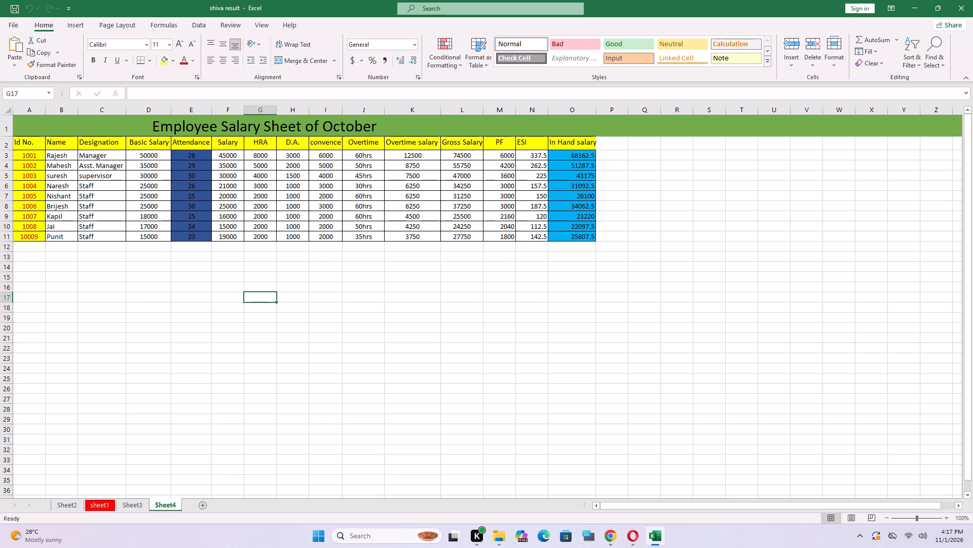
Look through the contents of Sheet3, sheet1 and Sheet2, and return to the October salary sheet on Sheet4.
{"action": "left_click", "coordinate": [132, 503]}
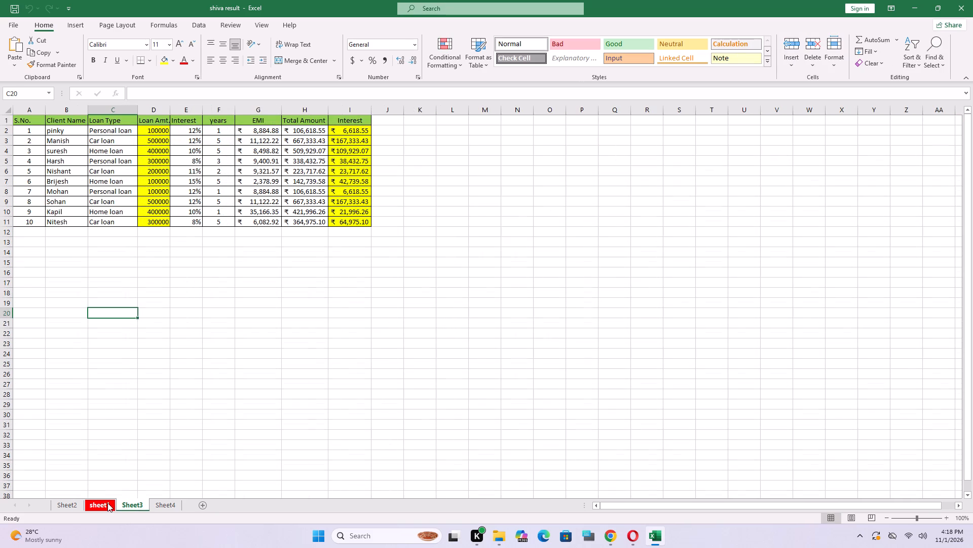
{"action": "left_click", "coordinate": [103, 507]}
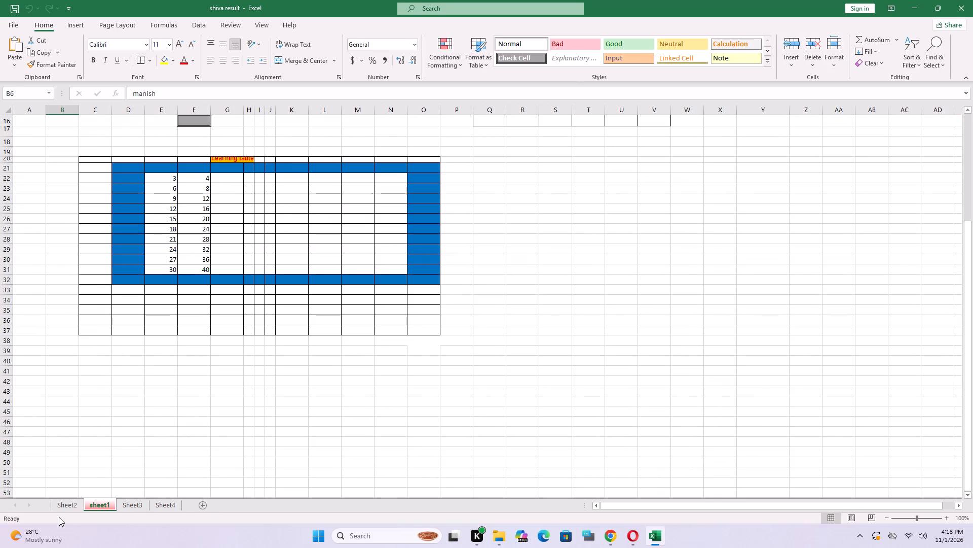
{"action": "left_click", "coordinate": [76, 507]}
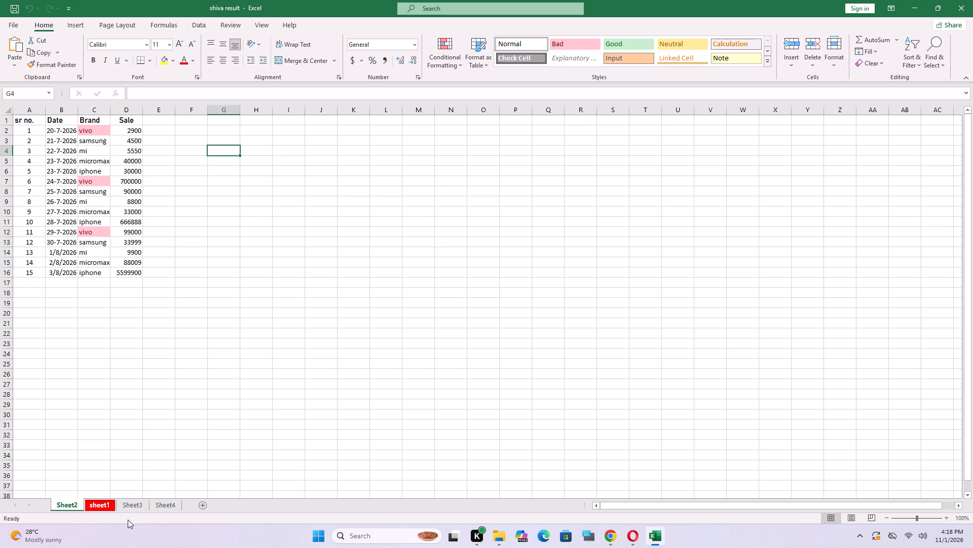
{"action": "left_click", "coordinate": [104, 506]}
{"action": "left_click", "coordinate": [136, 508]}
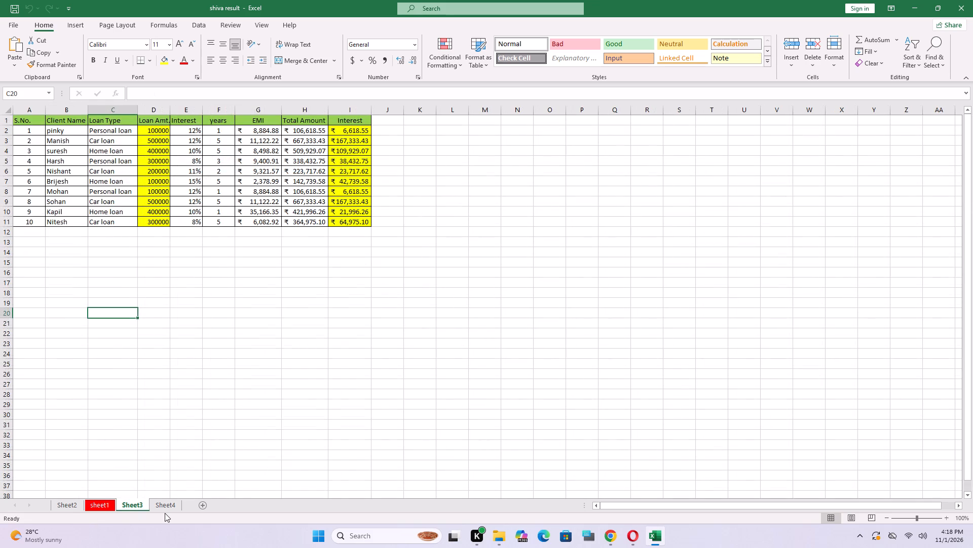
{"action": "left_click", "coordinate": [165, 513]}
{"action": "left_click", "coordinate": [167, 508]}
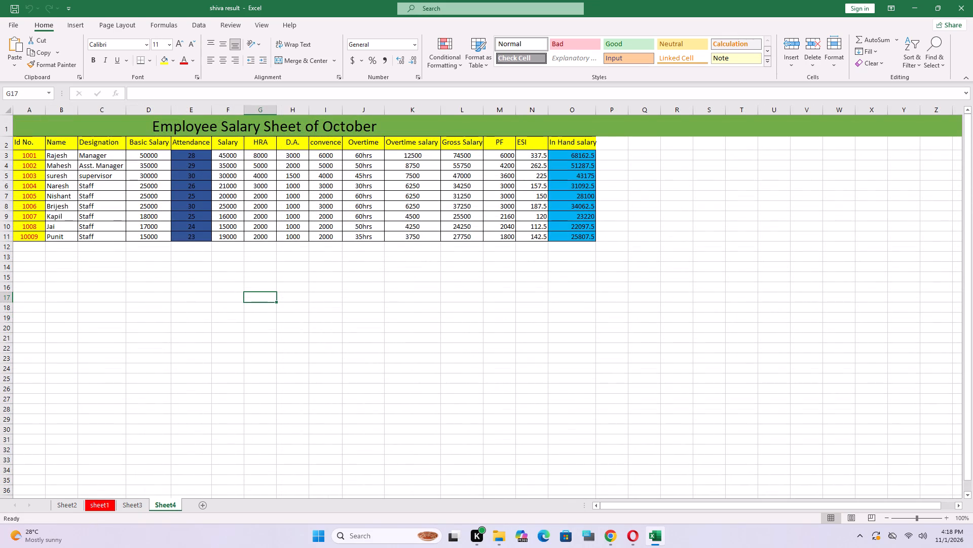